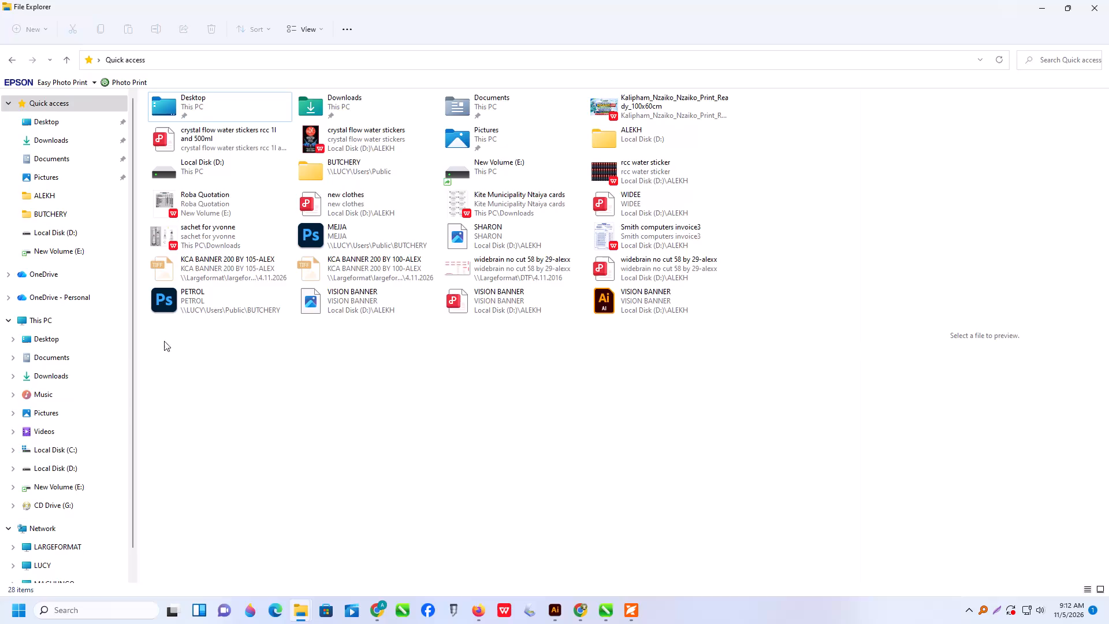
# Open the ALEKH folder on Local Disk (D:).
pyautogui.click(80, 469)
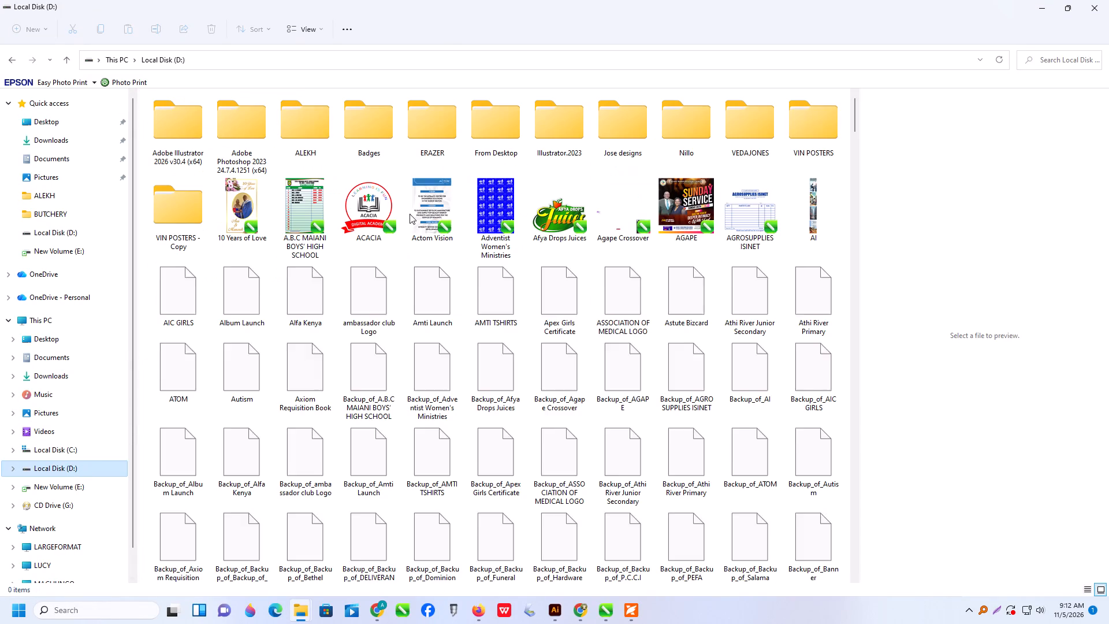
pyautogui.click(302, 134)
pyautogui.tripleClick(316, 134)
pyautogui.doubleClick(311, 132)
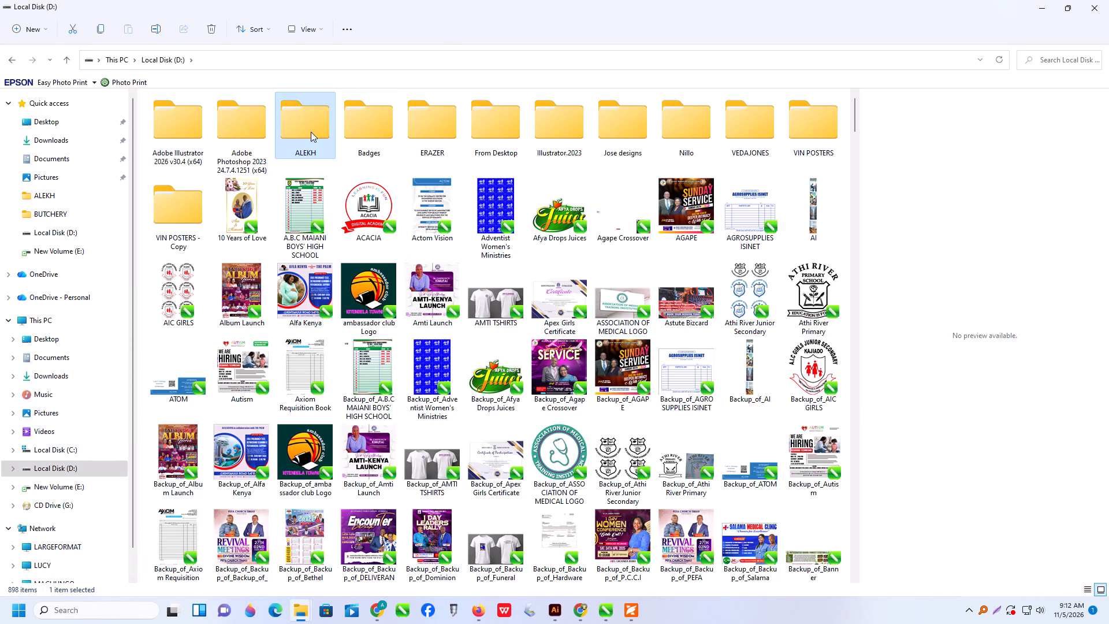
# Search the ALEKH folder for files matching "air".
pyautogui.click(1045, 61)
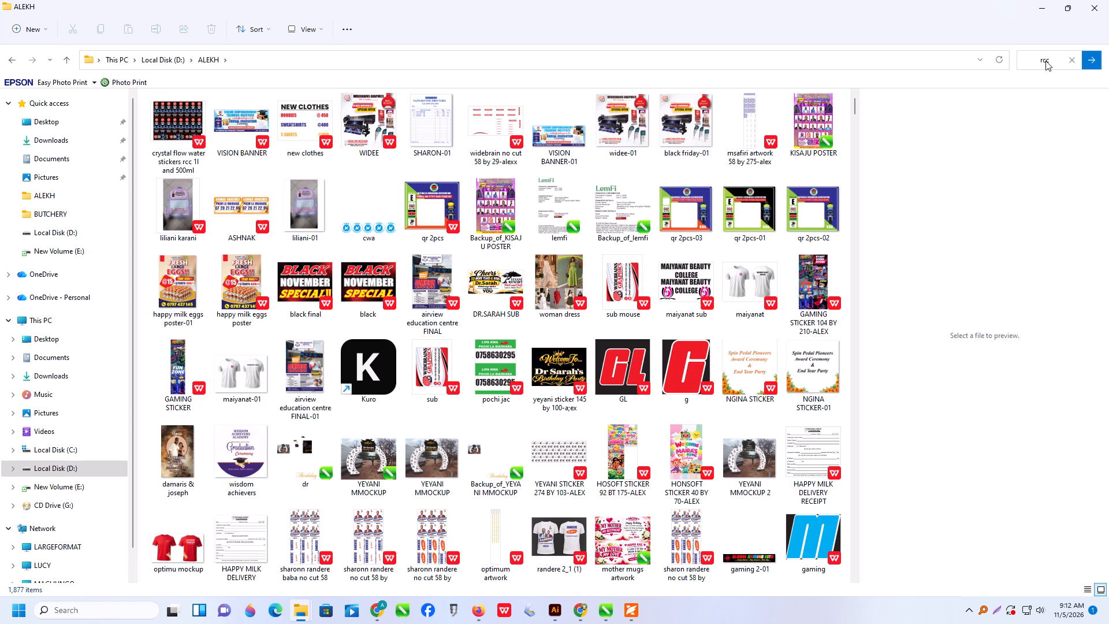
pyautogui.doubleClick(1045, 61)
pyautogui.press('BackSpace')
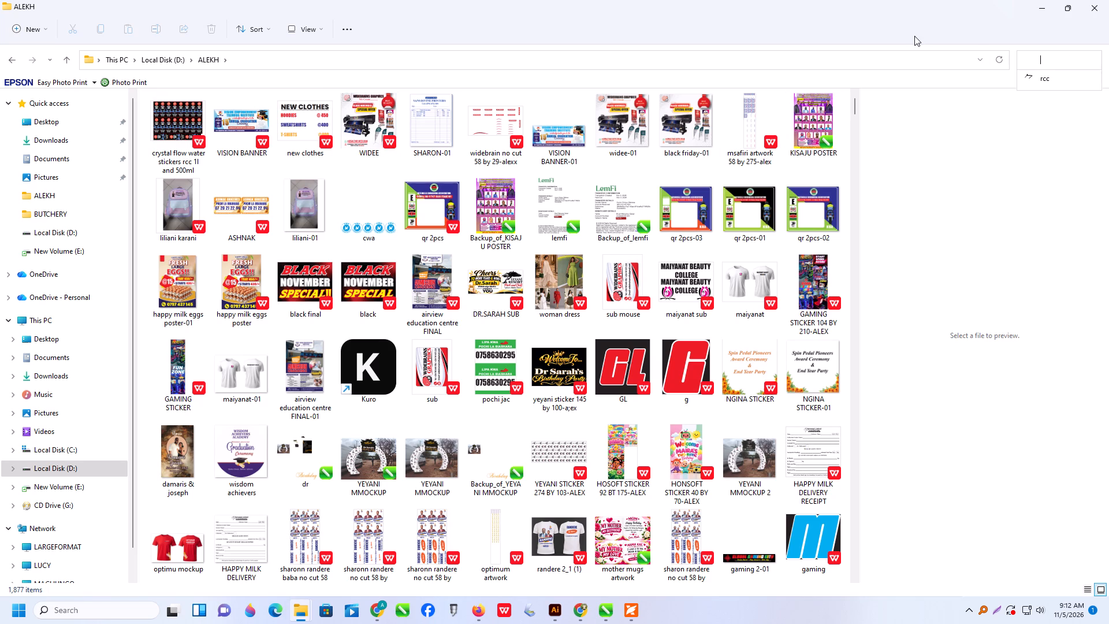
pyautogui.press('BackSpace')
pyautogui.press('BackSpace')
pyautogui.press('BackSpace')
pyautogui.press('a')
pyautogui.write('ir')
pyautogui.press('space')
pyautogui.click(1088, 54)
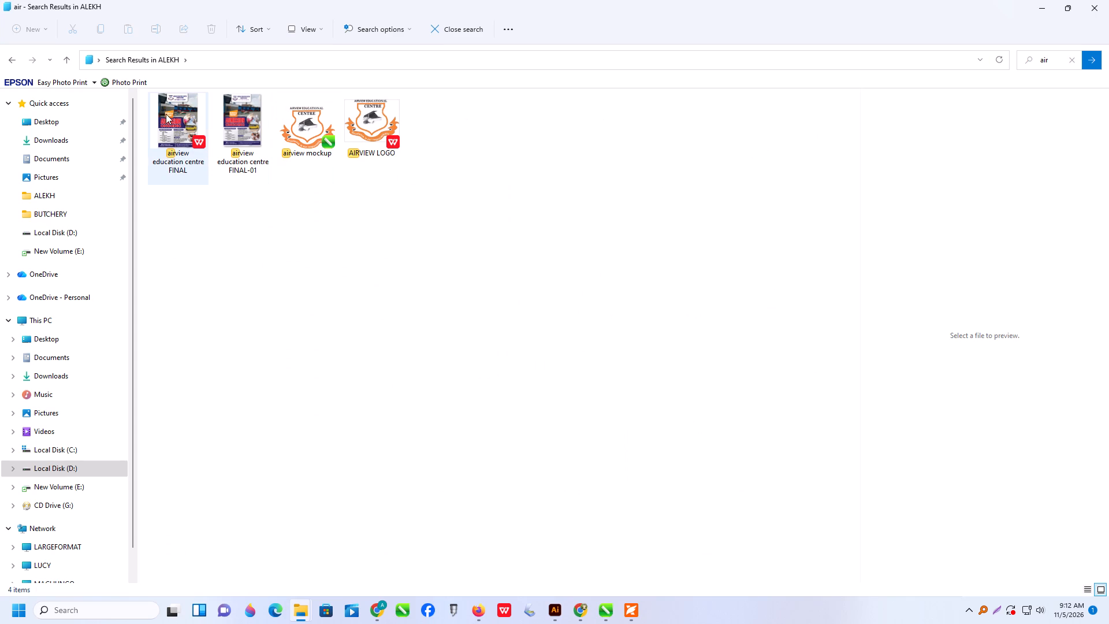
# Open the PDF "airview education centre FINAL" with a chosen program instead of the default viewer.
pyautogui.click(166, 114)
pyautogui.rightClick(166, 114)
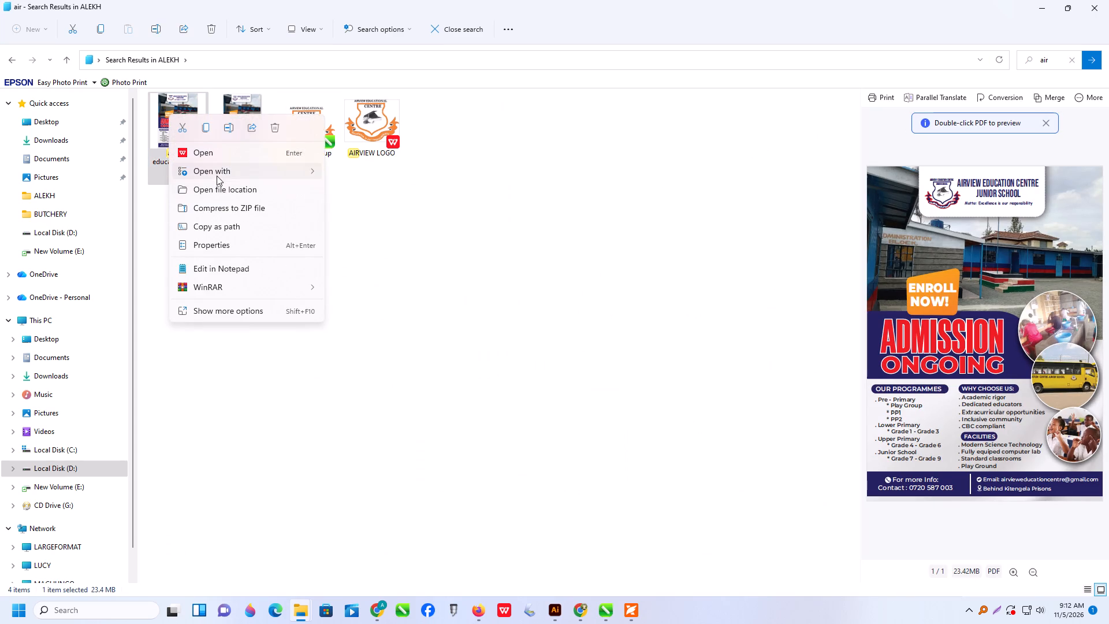
pyautogui.click(217, 176)
pyautogui.click(372, 177)
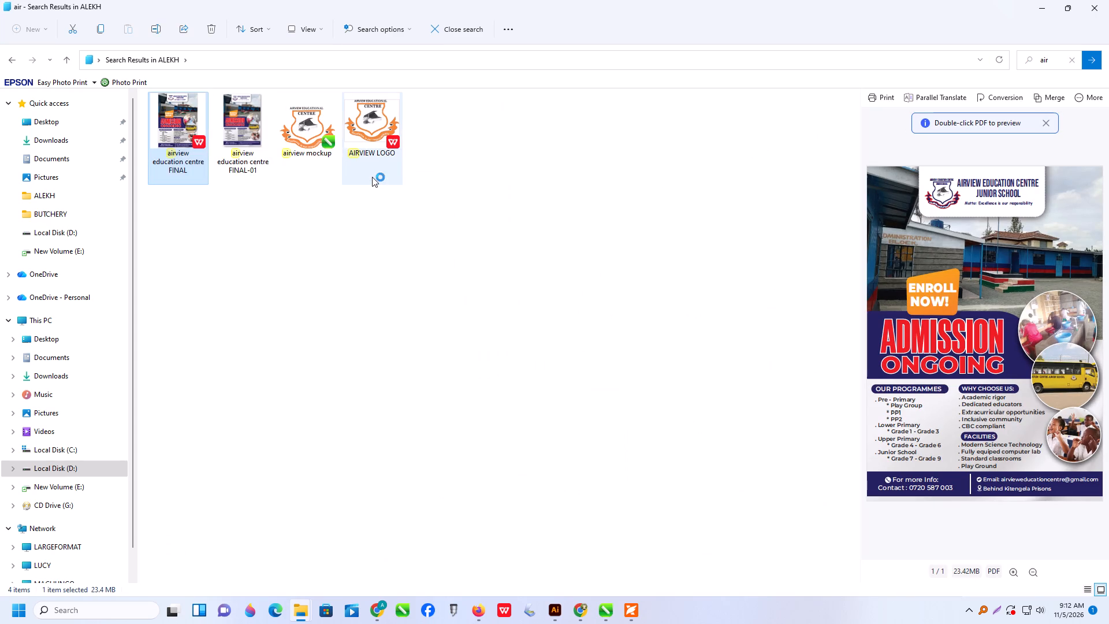
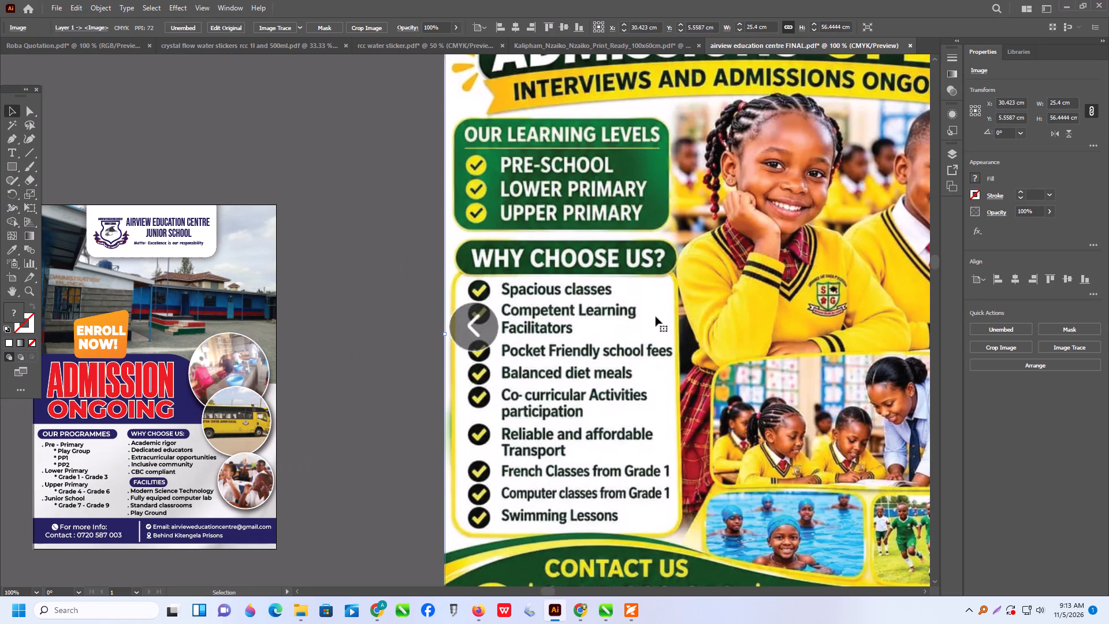
# Examine the Airview Education Centre admission poster's header, programmes and contact details alongside the Springs of Grace Preparatory School reference poster.
pyautogui.keyDown('alt'); pyautogui.scroll(-2, 672, 318); pyautogui.keyUp('alt')
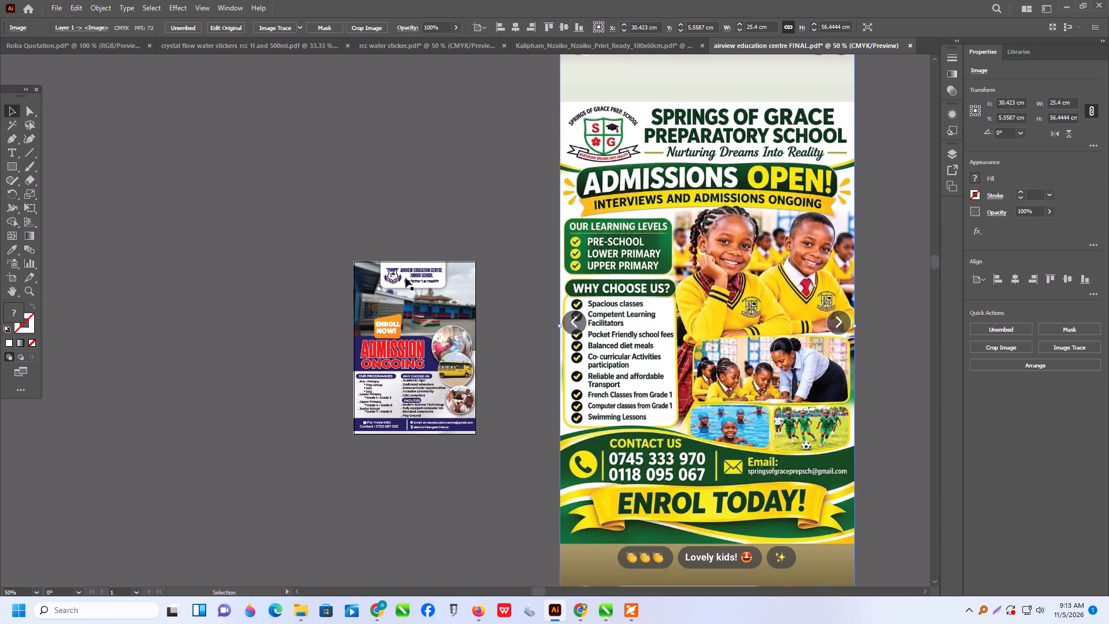
pyautogui.keyDown('alt'); pyautogui.scroll(2, 397, 280); pyautogui.keyUp('alt')
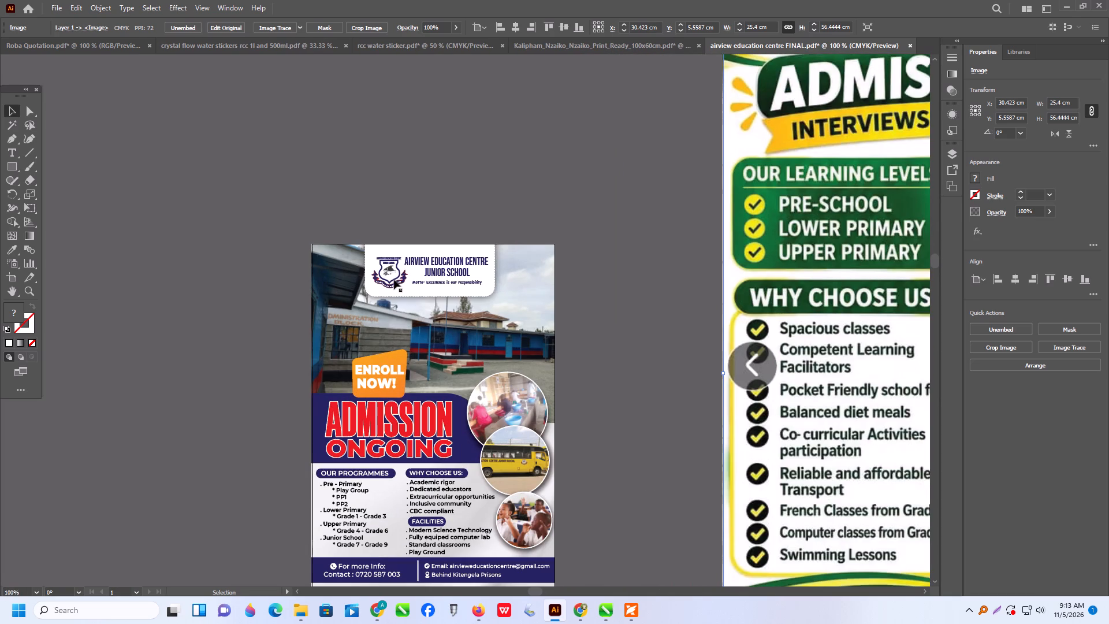
pyautogui.keyDown('alt'); pyautogui.scroll(3, 408, 284); pyautogui.keyUp('alt')
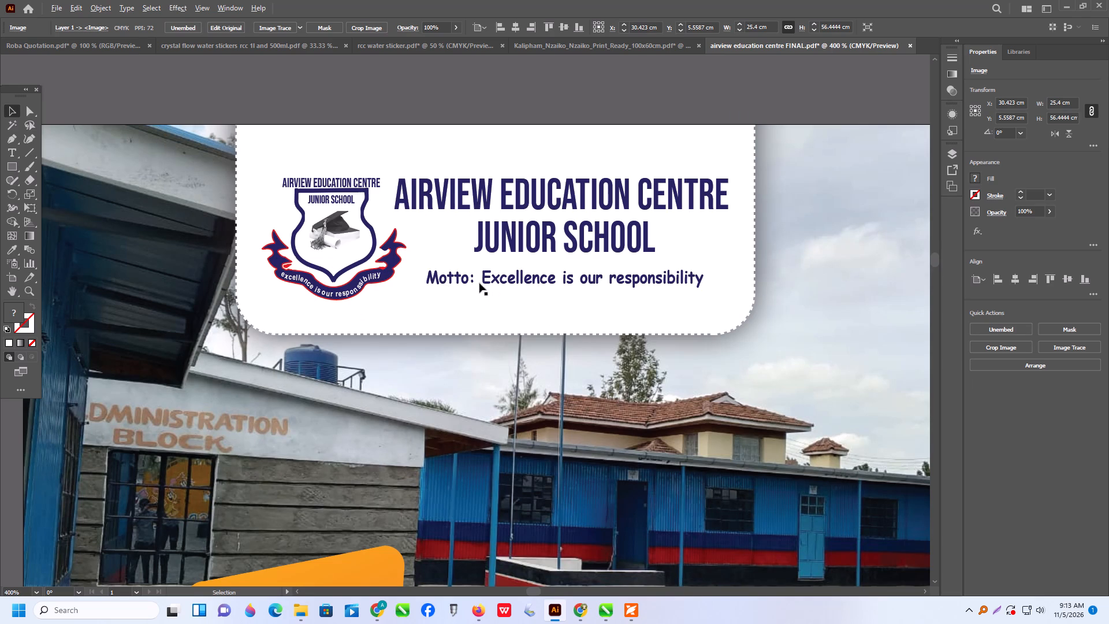
pyautogui.keyDown('alt'); pyautogui.scroll(-4, 334, 269); pyautogui.keyUp('alt')
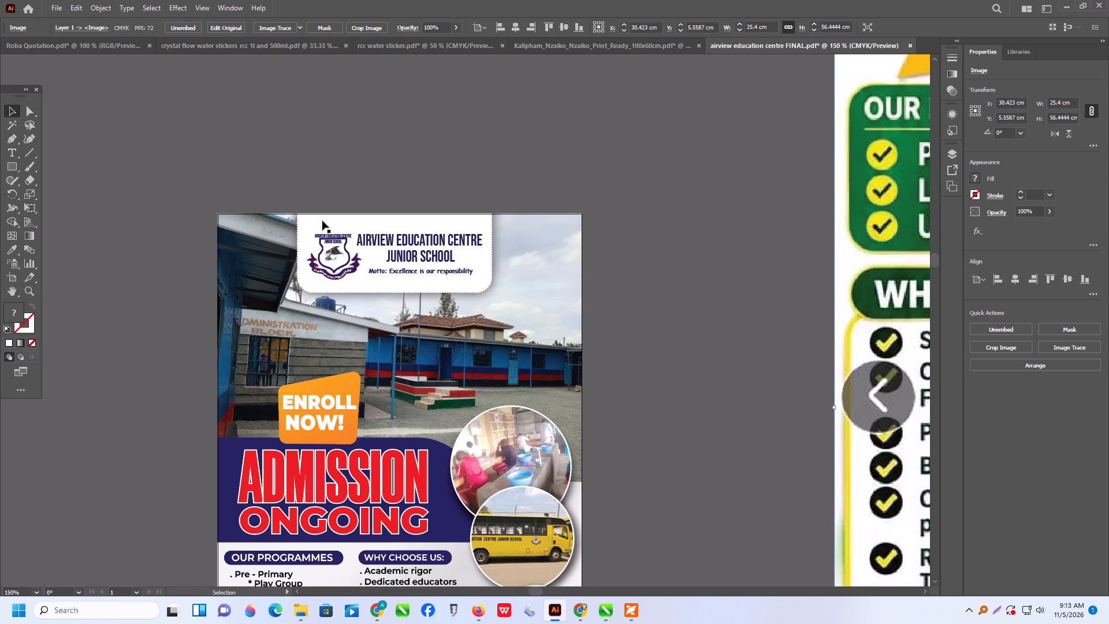
pyautogui.keyDown('alt'); pyautogui.scroll(-2, 306, 247); pyautogui.keyUp('alt')
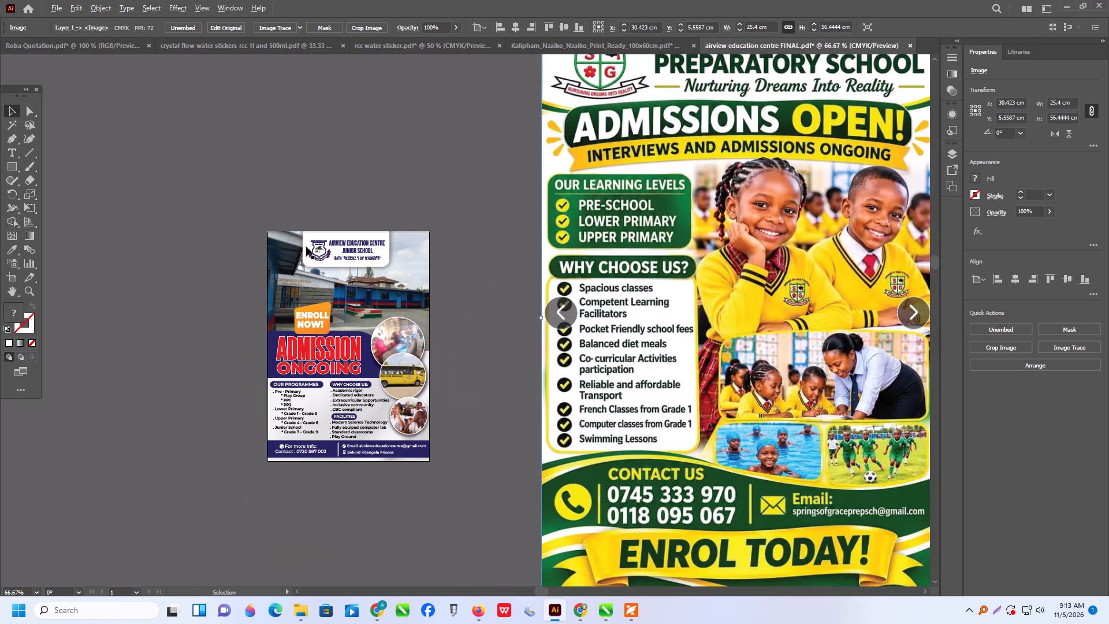
pyautogui.scroll(-5, 224, 391)
pyautogui.scroll(-2, 315, 372)
pyautogui.keyDown('alt'); pyautogui.scroll(3, 343, 376); pyautogui.keyUp('alt')
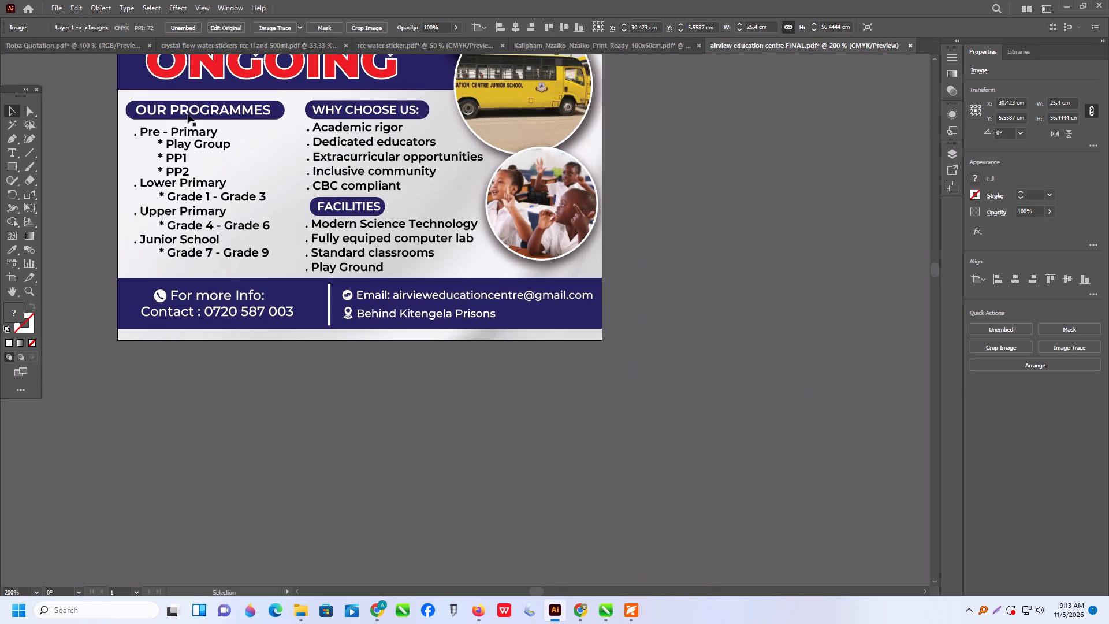
pyautogui.keyDown('alt'); pyautogui.scroll(-2, 239, 244); pyautogui.keyUp('alt')
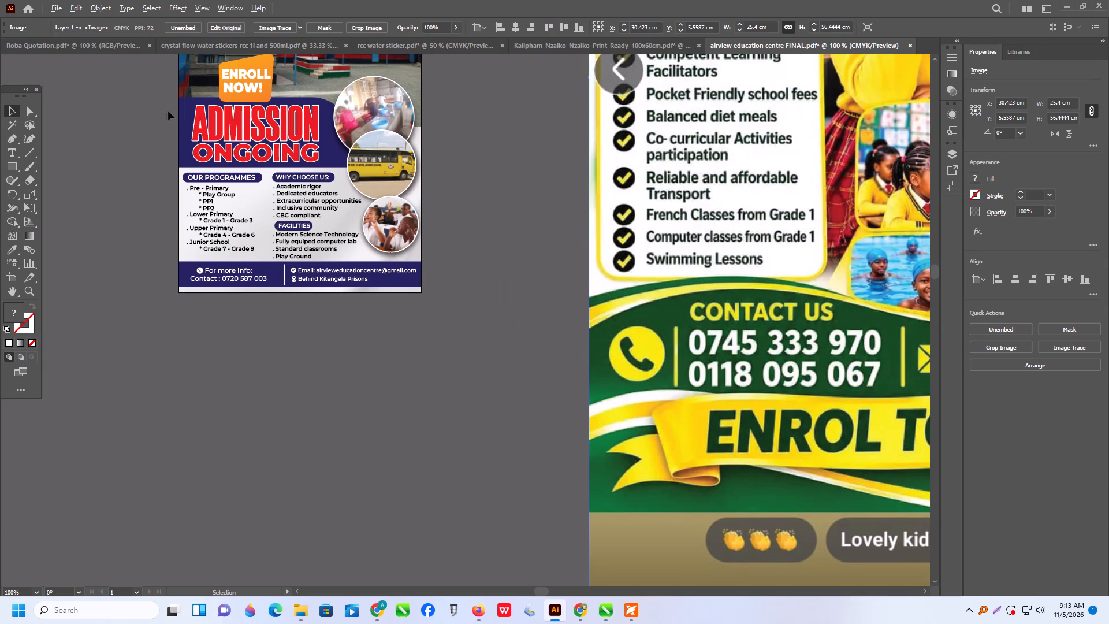
pyautogui.scroll(3, 791, 301)
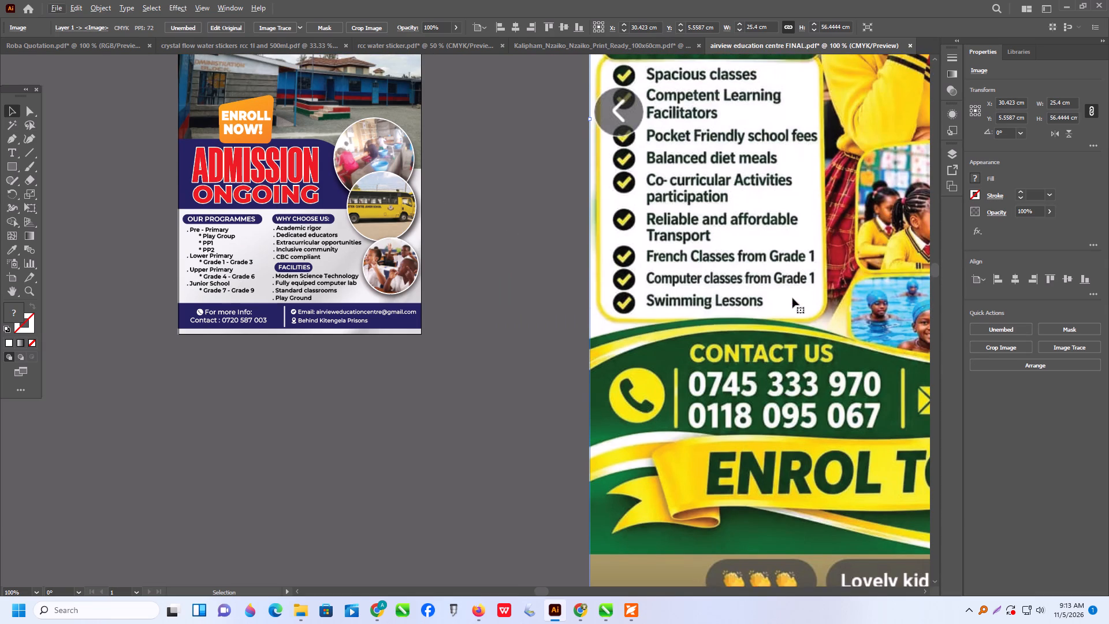
pyautogui.scroll(14, 791, 296)
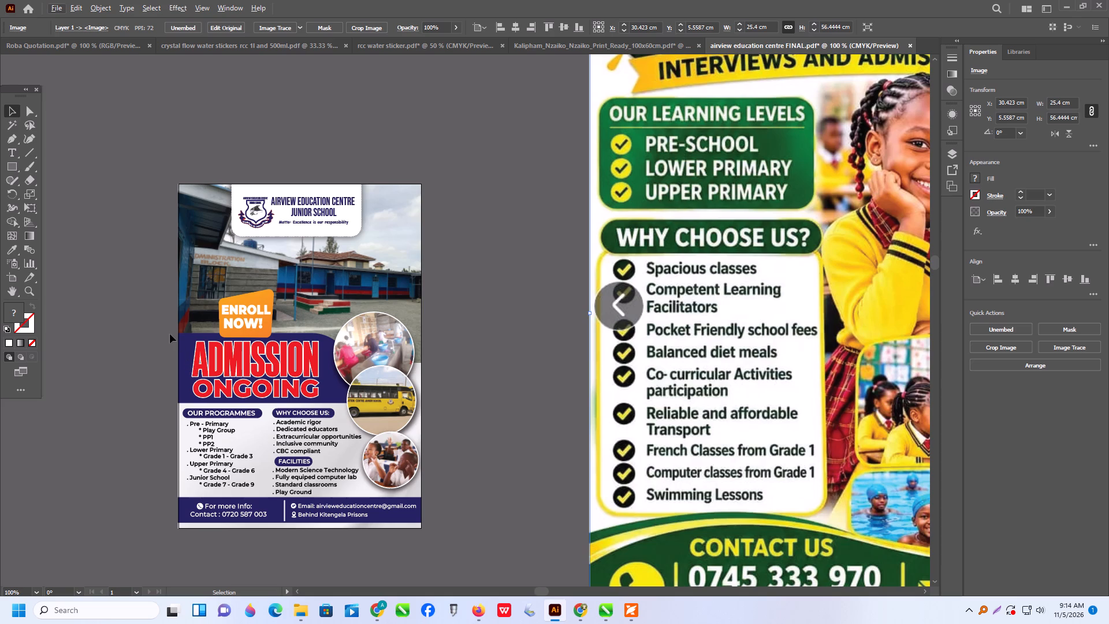
pyautogui.scroll(-2, 166, 343)
pyautogui.keyDown('alt'); pyautogui.scroll(-1, 149, 366); pyautogui.keyUp('alt')
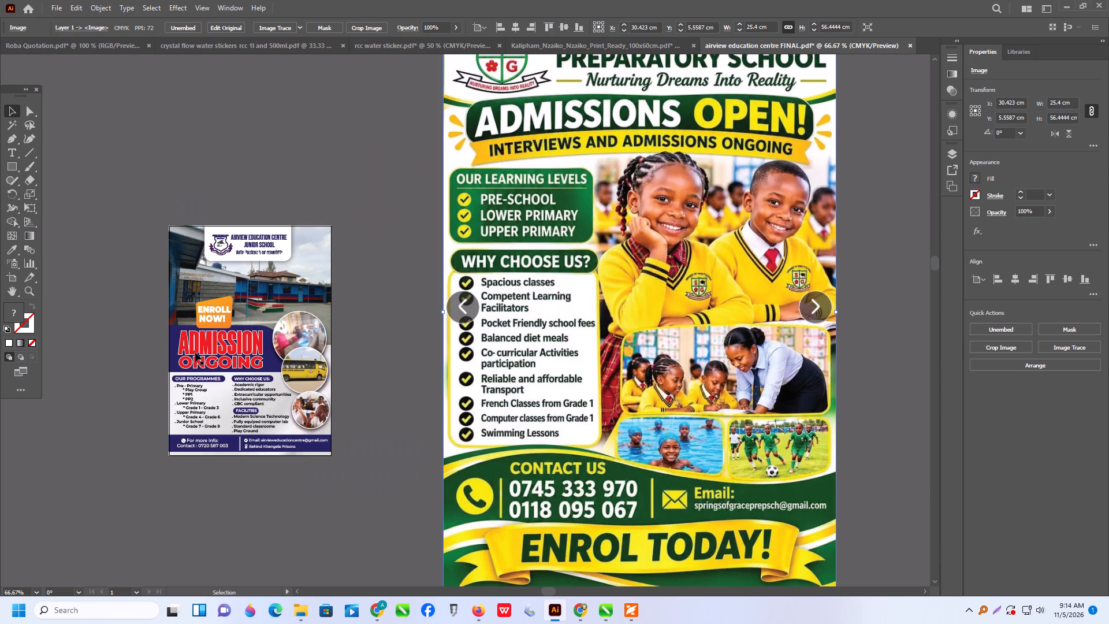
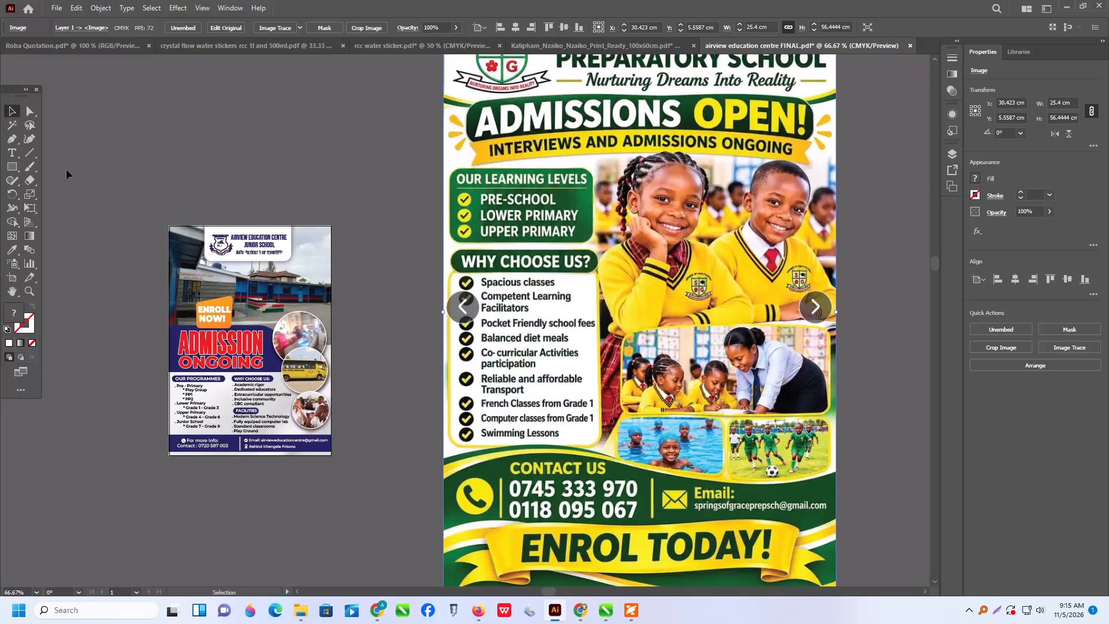
# Ungroup the Airview Education Centre admission poster artwork.
pyautogui.scroll(2, 474, 325)
pyautogui.keyDown('alt'); pyautogui.scroll(-1, 720, 349); pyautogui.keyUp('alt')
pyautogui.keyDown('alt'); pyautogui.scroll(3, 303, 388); pyautogui.keyUp('alt')
pyautogui.keyDown('alt'); pyautogui.scroll(-1, 397, 402); pyautogui.keyUp('alt')
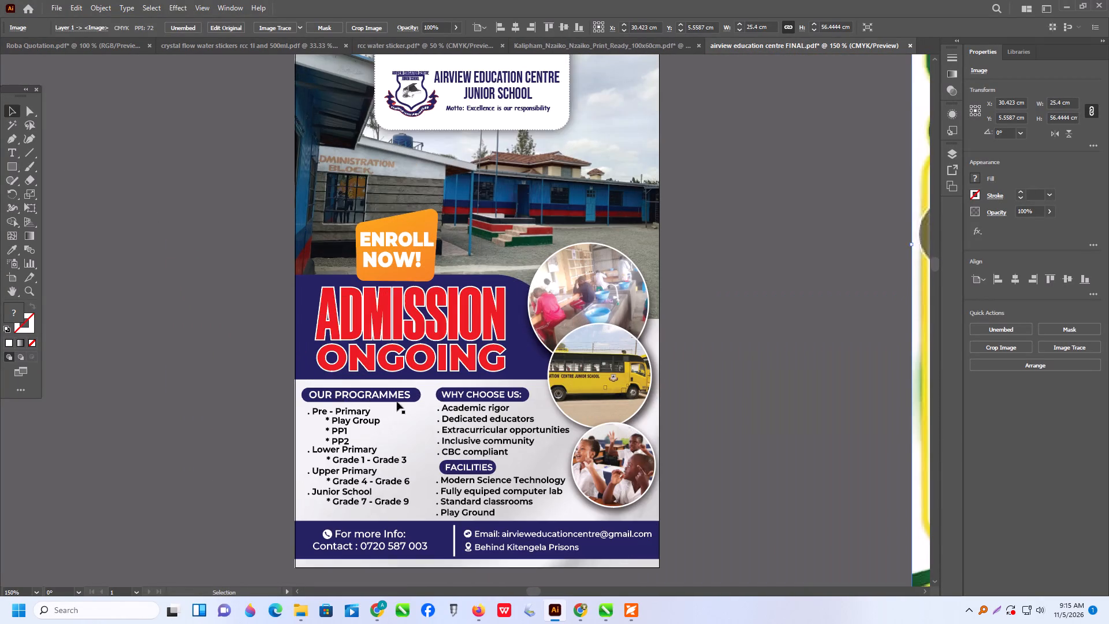
pyautogui.click(396, 401)
pyautogui.doubleClick(393, 399)
pyautogui.rightClick(386, 393)
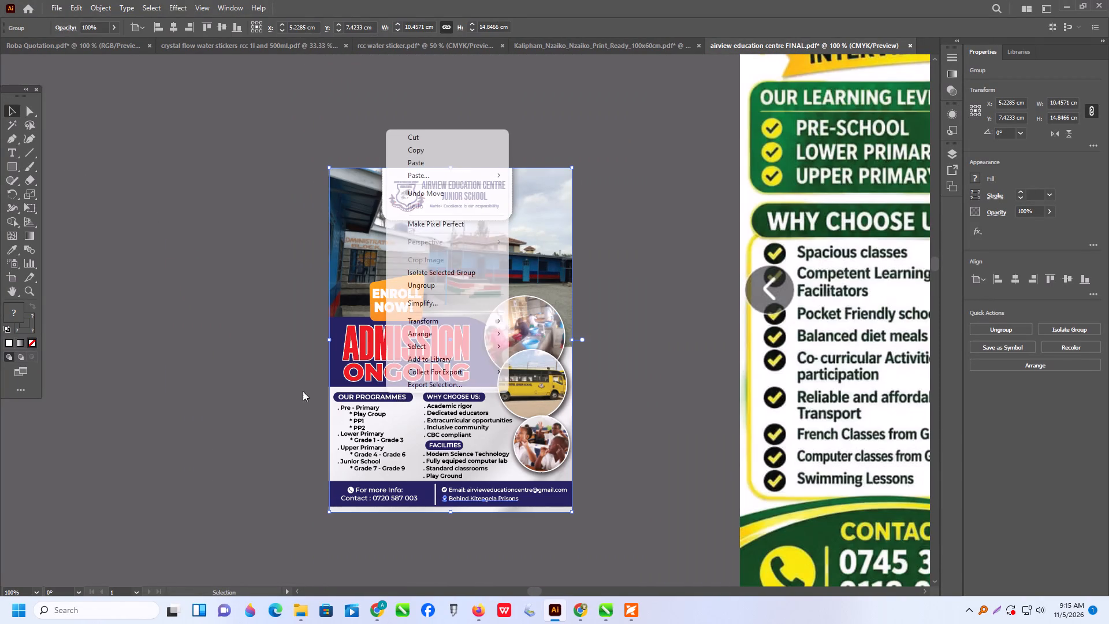
pyautogui.doubleClick(237, 367)
pyautogui.click(526, 363)
pyautogui.rightClick(520, 363)
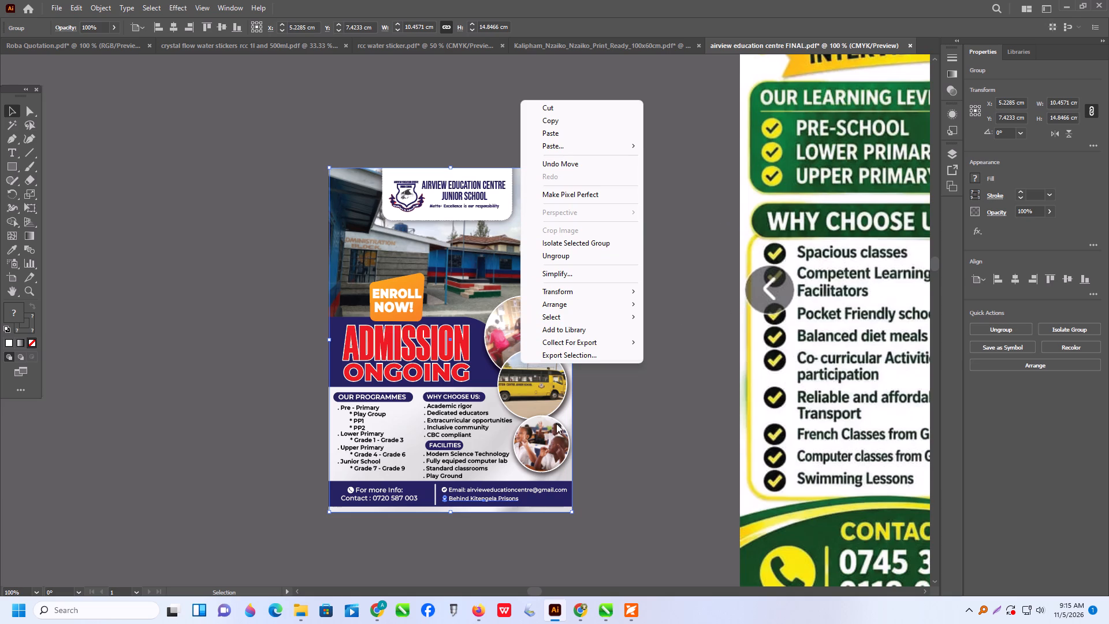
pyautogui.click(642, 432)
pyautogui.click(459, 395)
pyautogui.rightClick(454, 394)
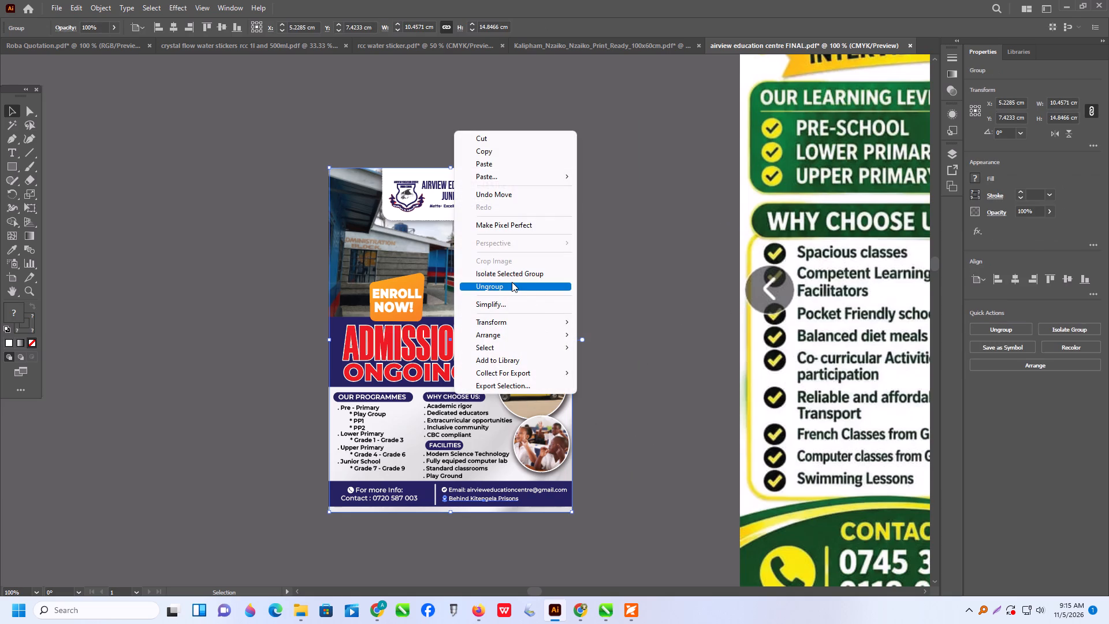
pyautogui.click(512, 282)
pyautogui.click(623, 285)
# Release the Airview poster's clipping mask and ungroup the artwork inside it.
pyautogui.click(428, 328)
pyautogui.rightClick(427, 328)
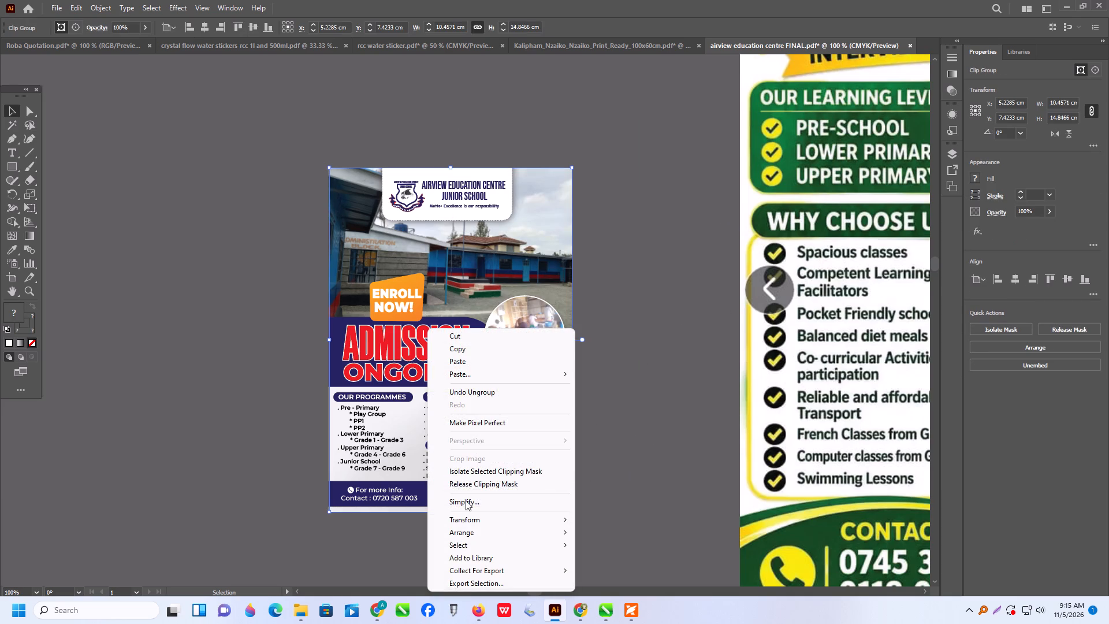
pyautogui.click(471, 487)
pyautogui.click(667, 421)
pyautogui.click(702, 382)
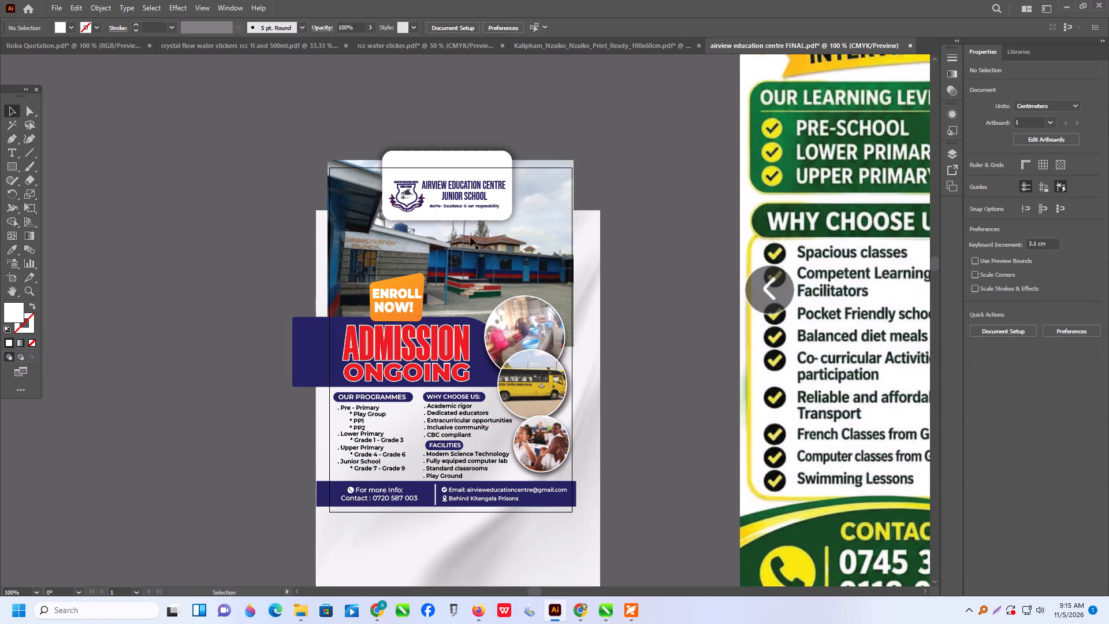
pyautogui.click(457, 190)
pyautogui.rightClick(457, 190)
pyautogui.moveTo(519, 348); pyautogui.dragTo(526, 346)
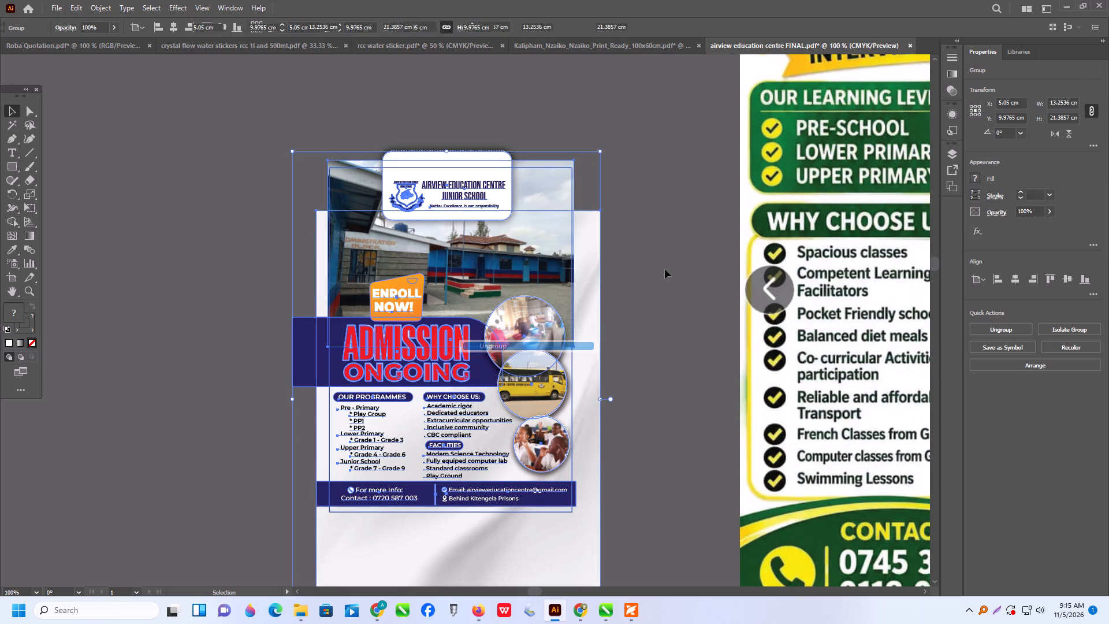
pyautogui.click(665, 269)
# Widen the white rounded header panel on both sides to about 9.35 cm and centre it horizontally on the artboard.
pyautogui.keyDown('alt'); pyautogui.scroll(1, 420, 173); pyautogui.keyUp('alt')
pyautogui.click(440, 166)
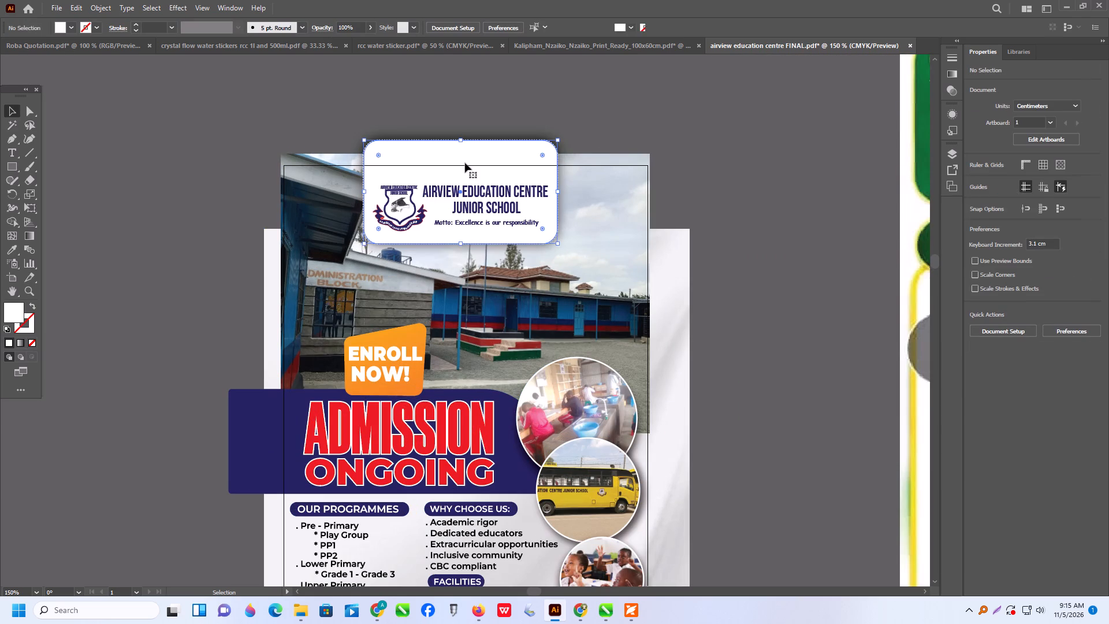
pyautogui.moveTo(559, 192); pyautogui.dragTo(619, 201)
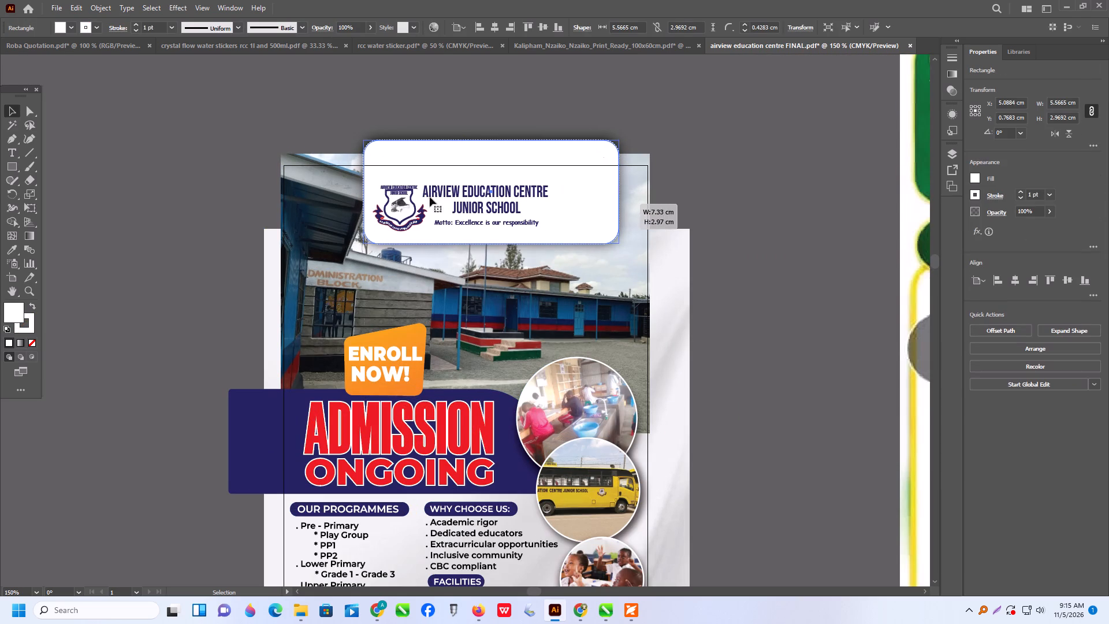
pyautogui.moveTo(364, 192); pyautogui.dragTo(293, 193)
pyautogui.click(1014, 281)
pyautogui.click(842, 258)
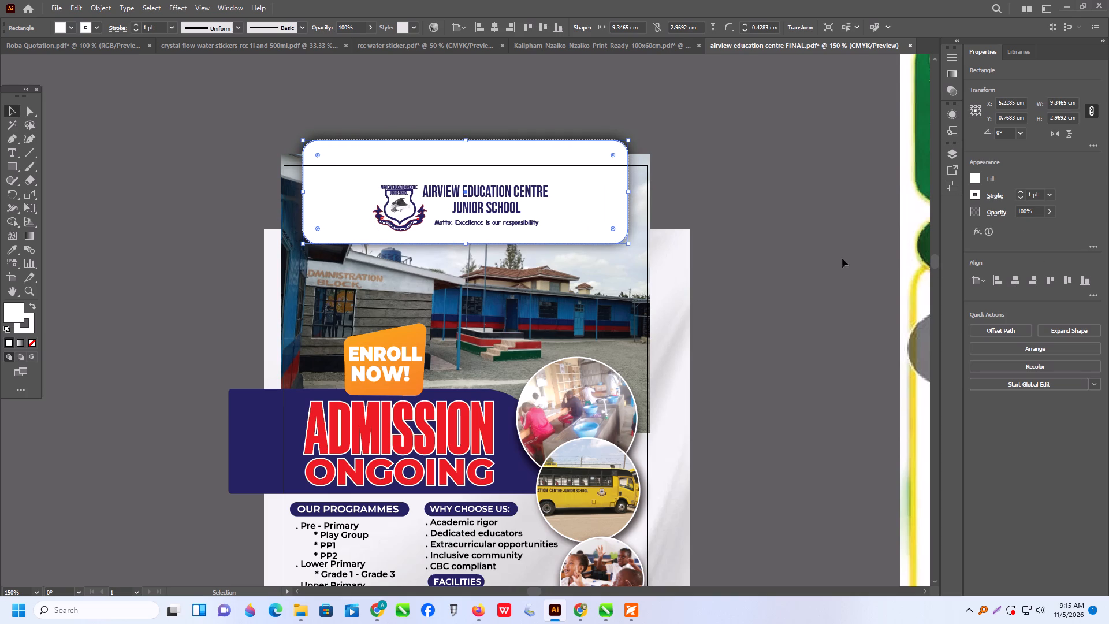
# Enlarge the header's crest, school name and motto group to about 5.58 × 1.51 cm and ungroup it.
pyautogui.keyDown('alt'); pyautogui.scroll(1, 419, 221); pyautogui.keyUp('alt')
pyautogui.click(401, 211)
pyautogui.click(400, 185)
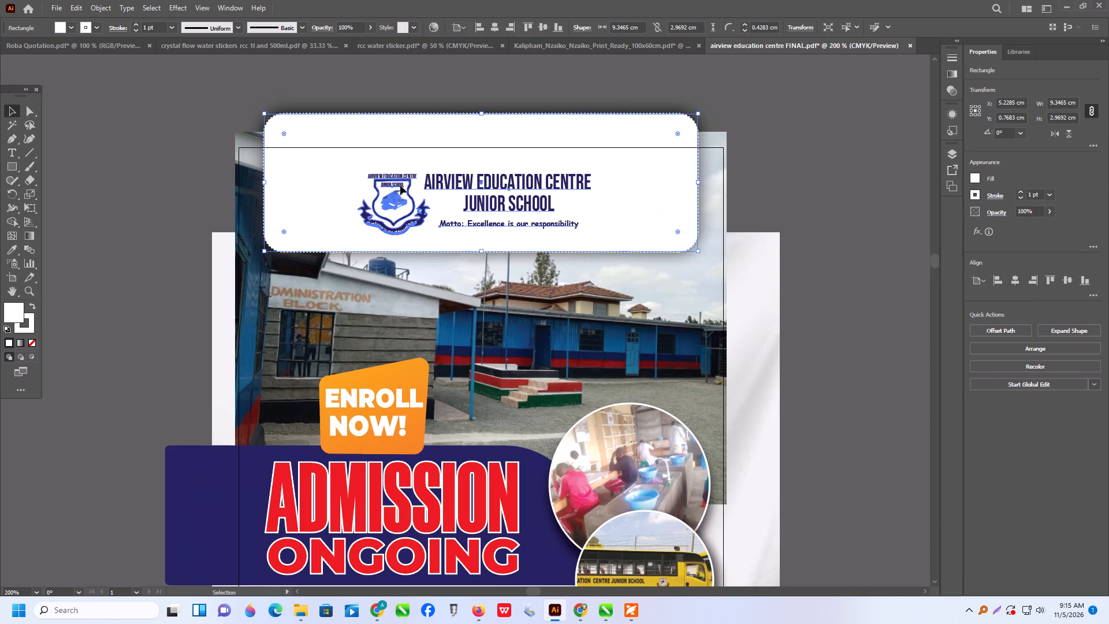
pyautogui.keyDown('shift'); pyautogui.moveTo(355, 234); pyautogui.dragTo(329, 241); pyautogui.keyUp('shift')
pyautogui.rightClick(381, 228)
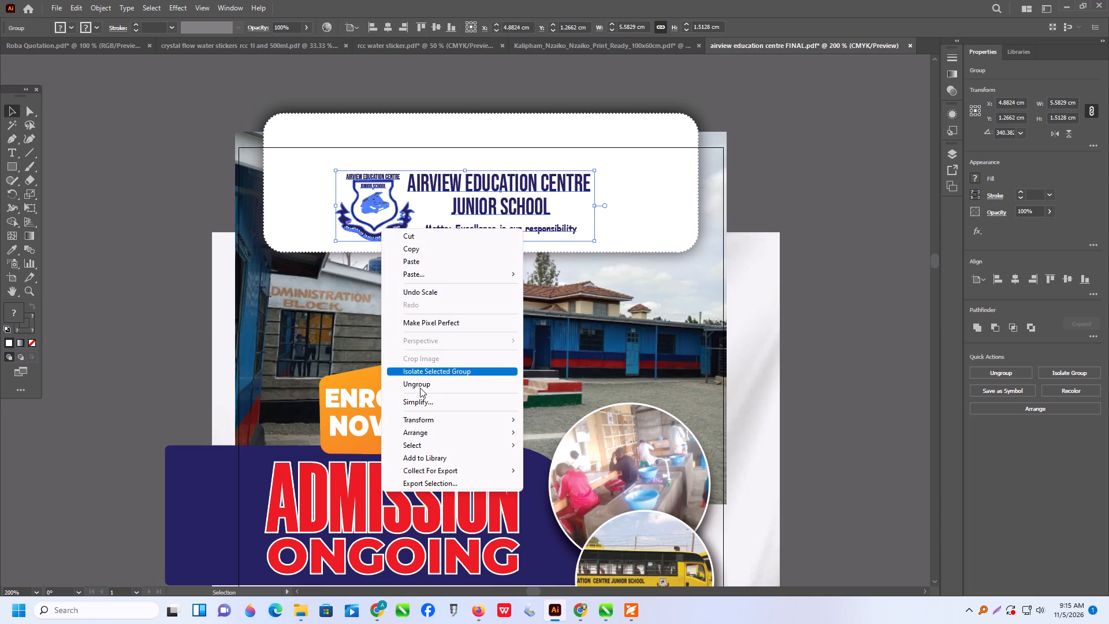
pyautogui.click(420, 388)
pyautogui.click(109, 235)
pyautogui.click(336, 223)
pyautogui.click(358, 223)
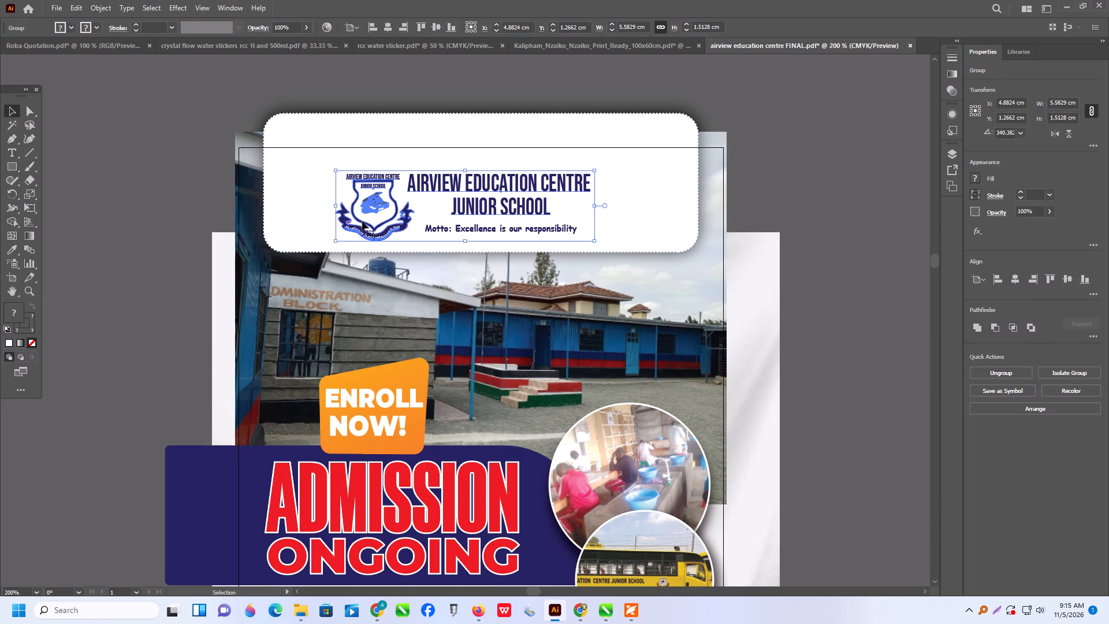
# Move the crest, school name and motto together out of the header to the empty area above the poster.
pyautogui.keyDown('alt'); pyautogui.scroll(-2, 397, 220); pyautogui.keyUp('alt')
pyautogui.scroll(4, 430, 216)
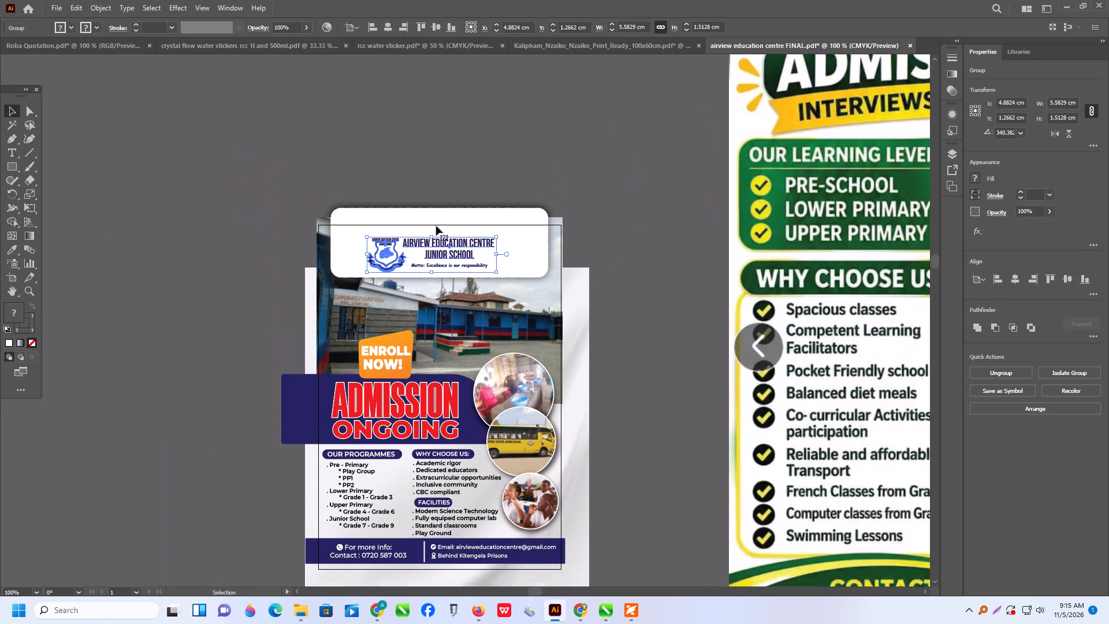
pyautogui.moveTo(445, 266); pyautogui.dragTo(439, 147)
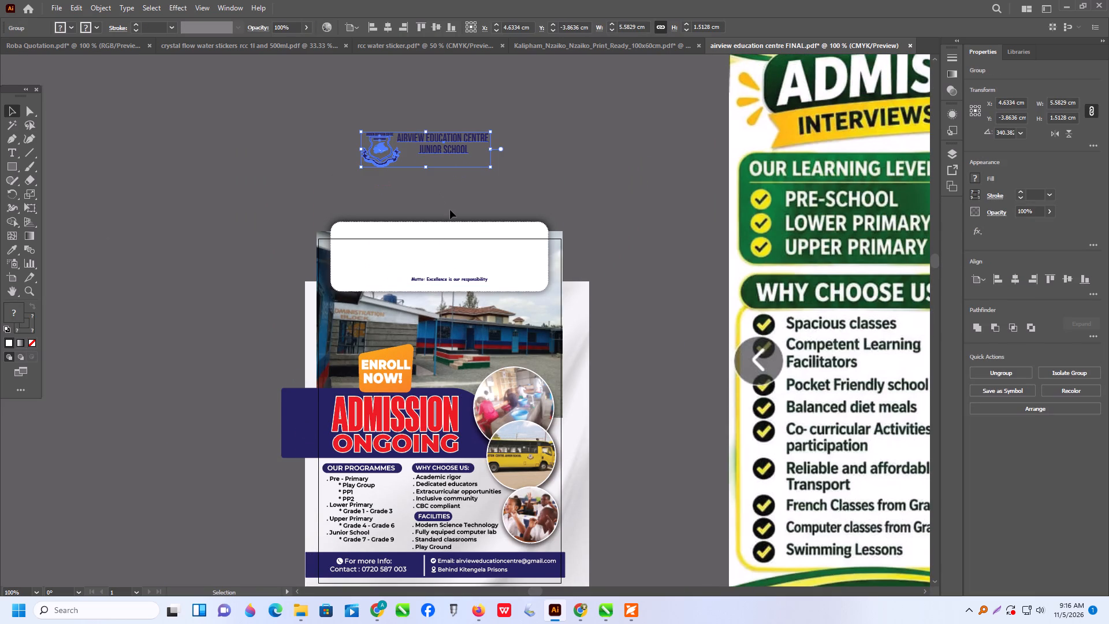
pyautogui.hotkey('ctrl', 'z')
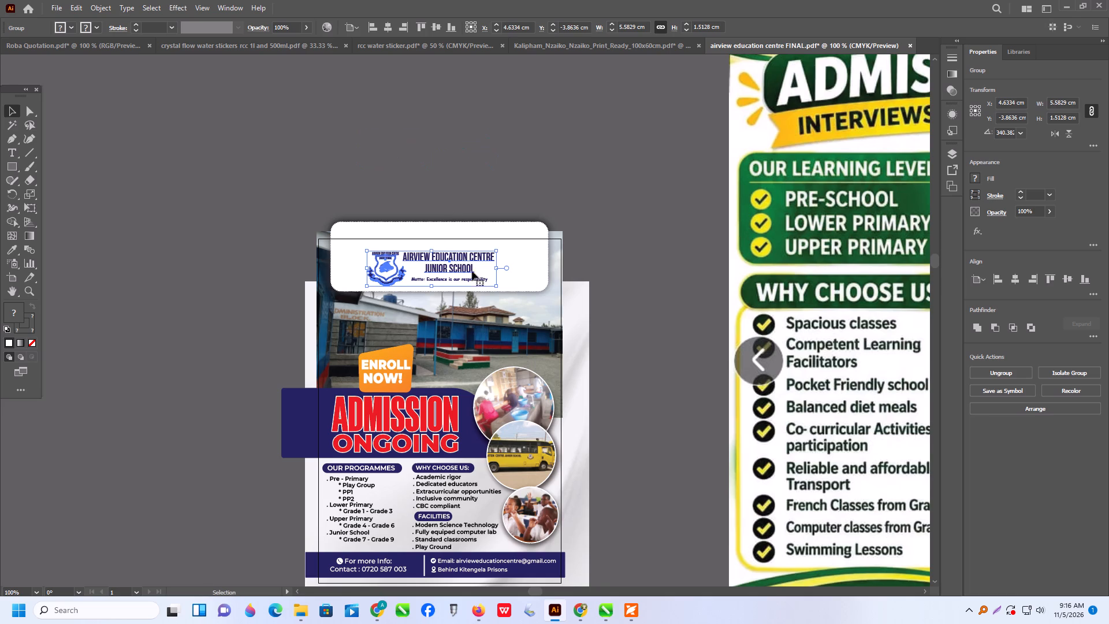
pyautogui.keyDown('shift'); pyautogui.click(470, 280); pyautogui.keyUp('shift')
pyautogui.moveTo(470, 280); pyautogui.dragTo(483, 147)
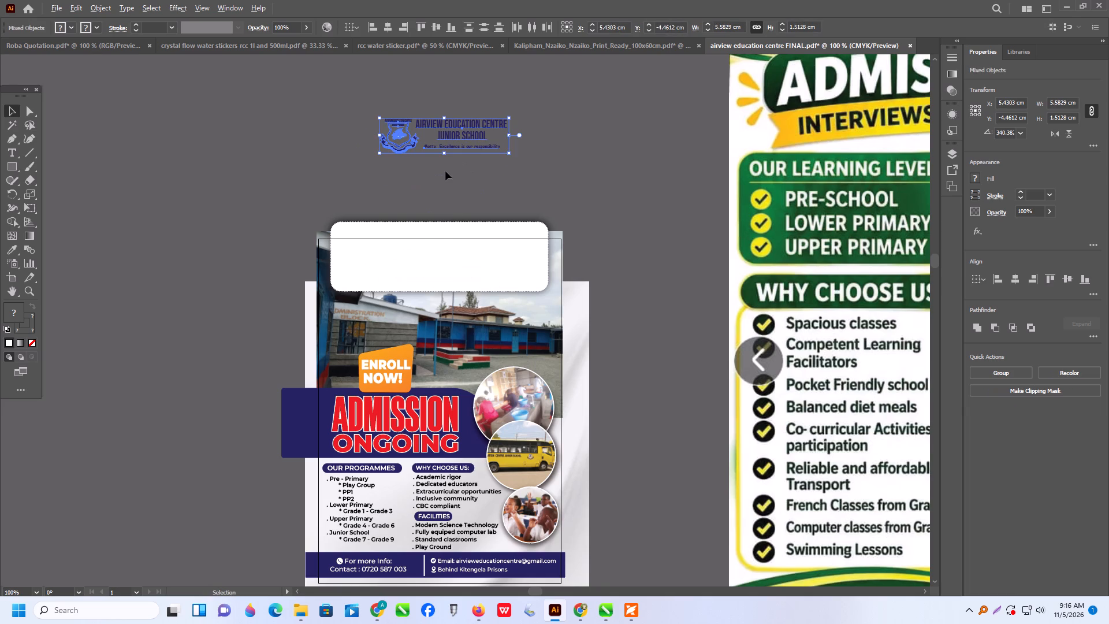
pyautogui.keyDown('alt'); pyautogui.click(445, 176); pyautogui.keyUp('alt')
# Widen the empty white header panel to about 11.85 cm, past the poster's edges, and centre it horizontally on the artboard.
pyautogui.click(438, 227)
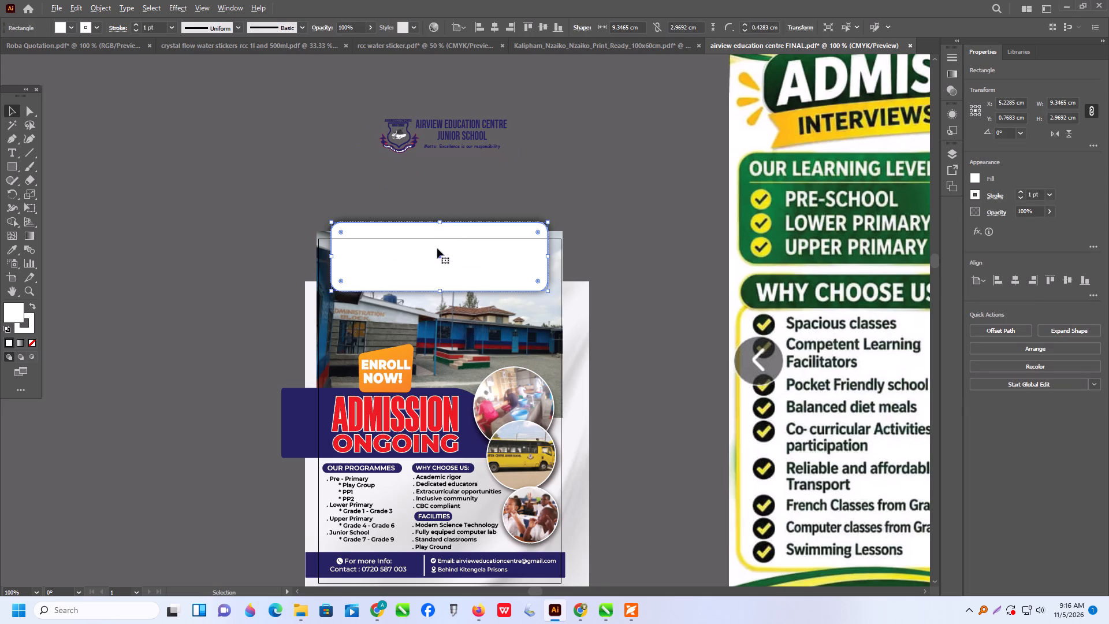
pyautogui.moveTo(443, 251); pyautogui.dragTo(427, 248)
pyautogui.moveTo(534, 254); pyautogui.dragTo(590, 263)
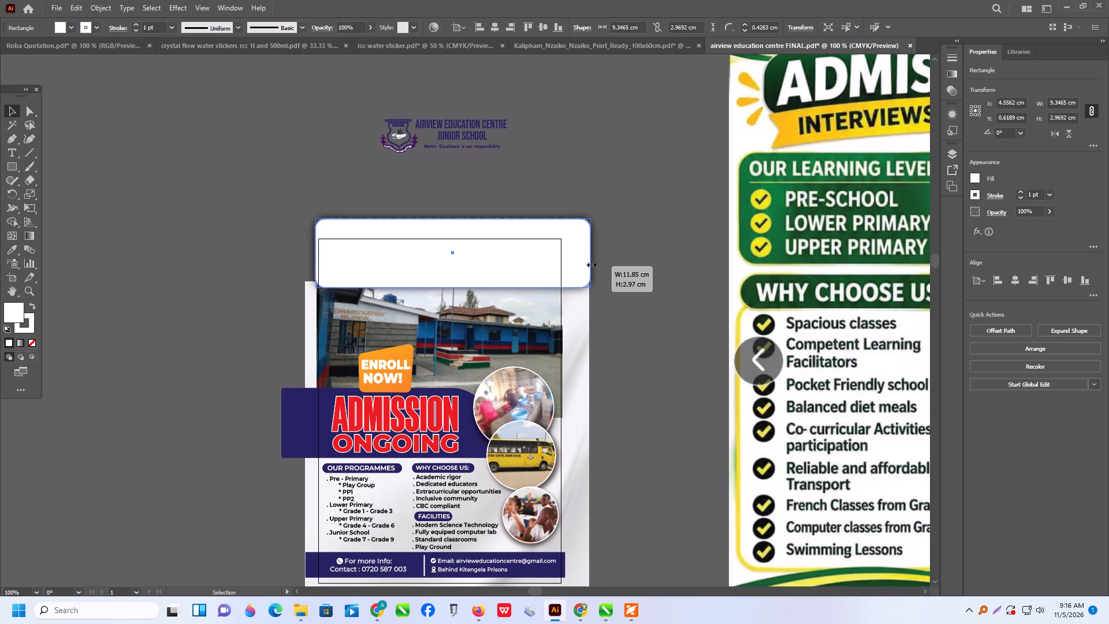
pyautogui.moveTo(590, 263); pyautogui.dragTo(590, 264)
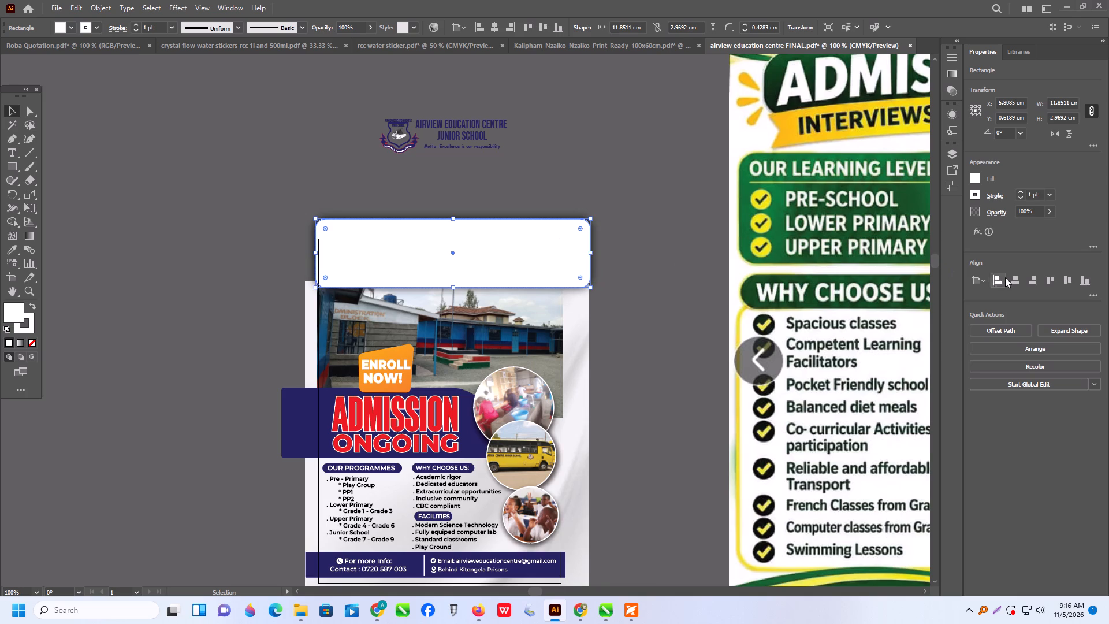
pyautogui.click(1015, 278)
pyautogui.click(543, 171)
# Ungroup the crest and school name above the poster.
pyautogui.click(401, 135)
pyautogui.rightClick(401, 135)
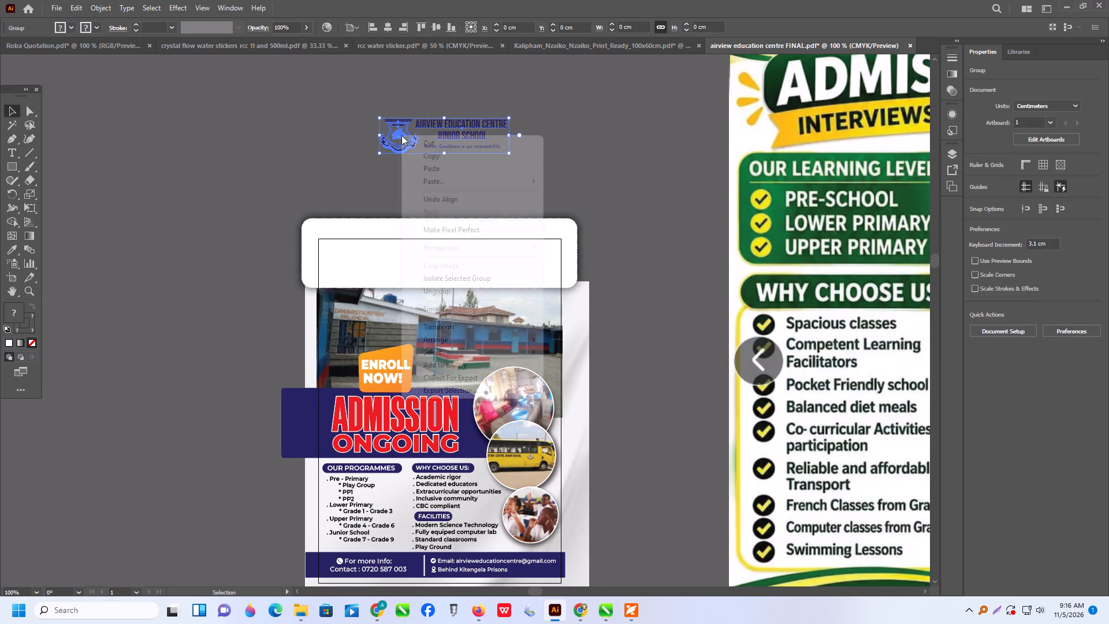
pyautogui.click(447, 289)
pyautogui.click(328, 150)
# Group the crest's pieces and place the crest at the left end of the white header panel.
pyautogui.click(349, 131)
pyautogui.moveTo(351, 111); pyautogui.dragTo(377, 139)
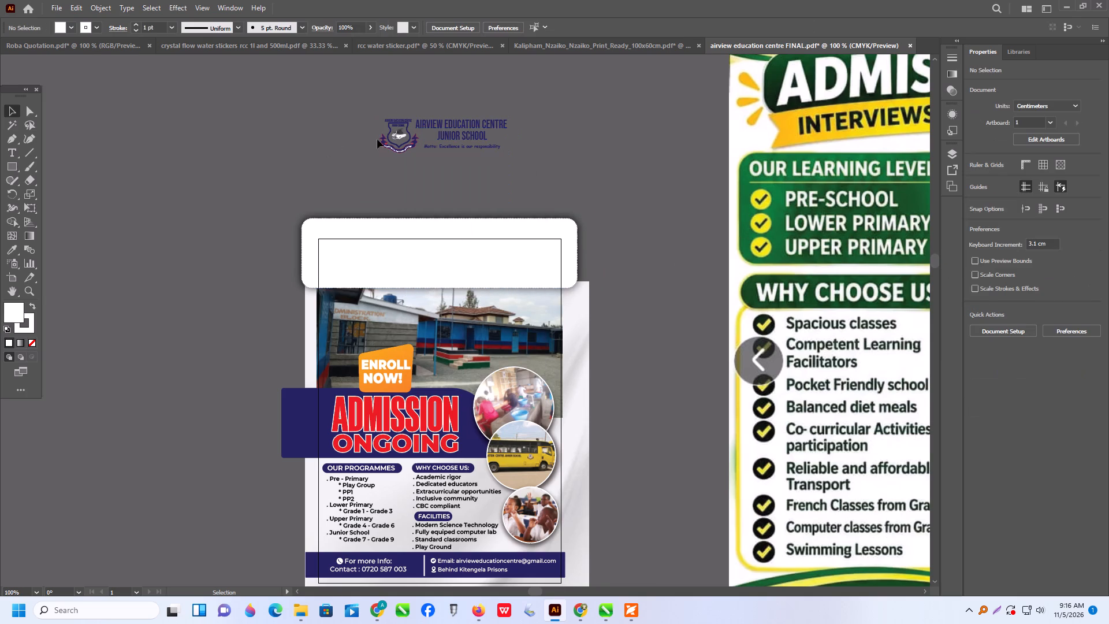
pyautogui.moveTo(377, 139); pyautogui.dragTo(413, 186)
pyautogui.hotkey('ctrl', 'g')
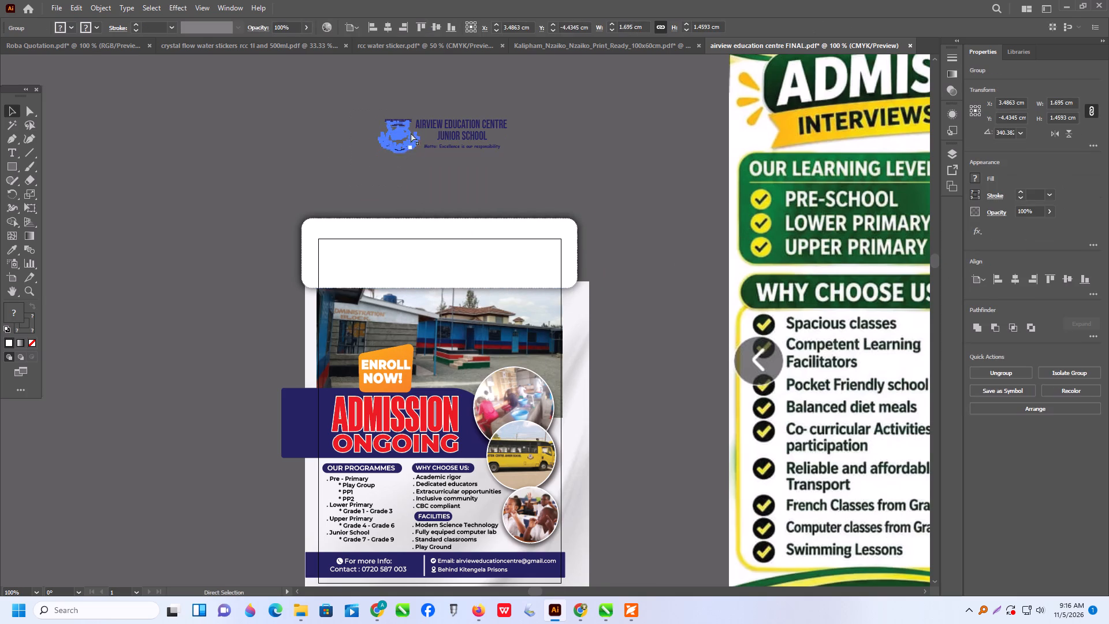
pyautogui.moveTo(403, 133); pyautogui.dragTo(360, 258)
# Place the school name and motto beside the crest in the header panel and enlarge them, with the name at about 18.34 pt.
pyautogui.click(459, 137)
pyautogui.moveTo(395, 99); pyautogui.dragTo(569, 173)
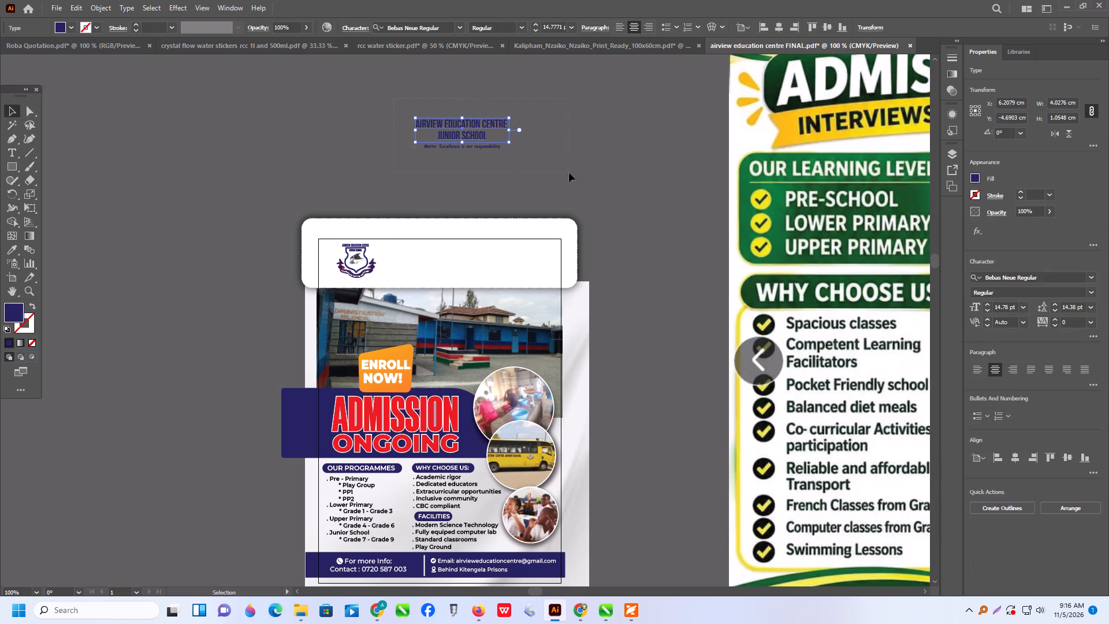
pyautogui.moveTo(569, 173); pyautogui.dragTo(558, 167)
pyautogui.moveTo(462, 135); pyautogui.dragTo(435, 258)
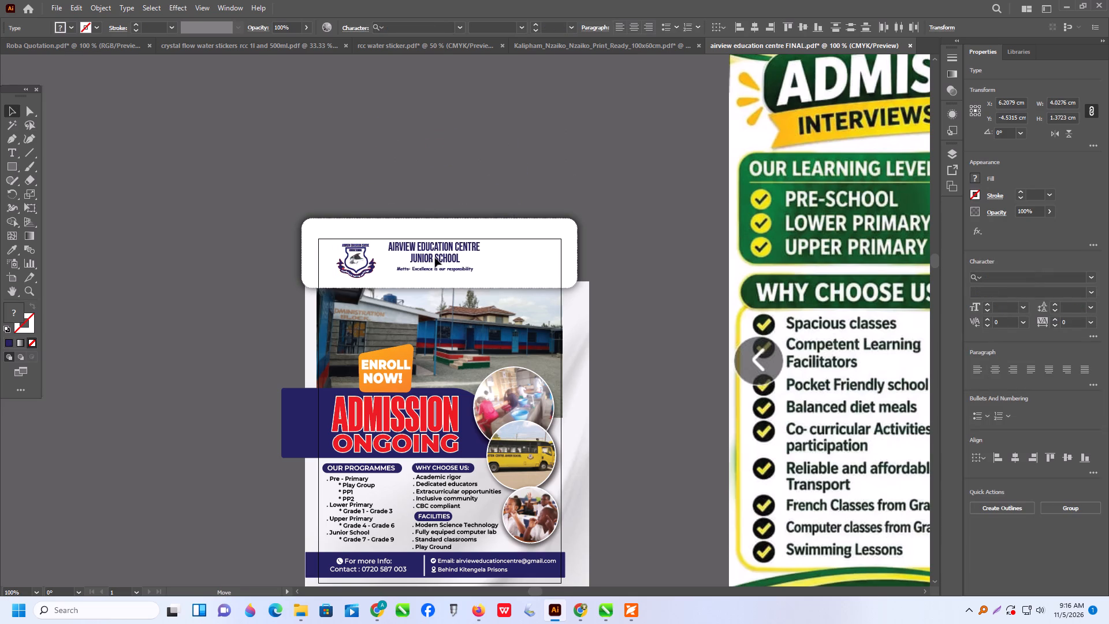
pyautogui.moveTo(435, 258); pyautogui.dragTo(437, 256)
pyautogui.moveTo(445, 251); pyautogui.dragTo(439, 259)
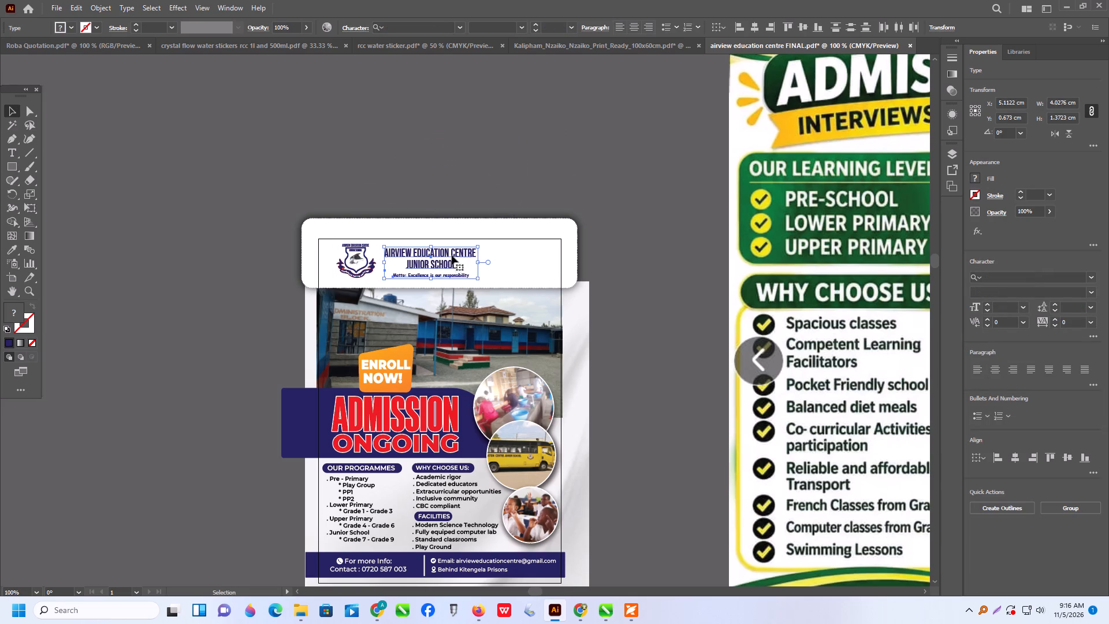
pyautogui.keyDown('shift'); pyautogui.moveTo(478, 280); pyautogui.dragTo(500, 291); pyautogui.keyUp('shift')
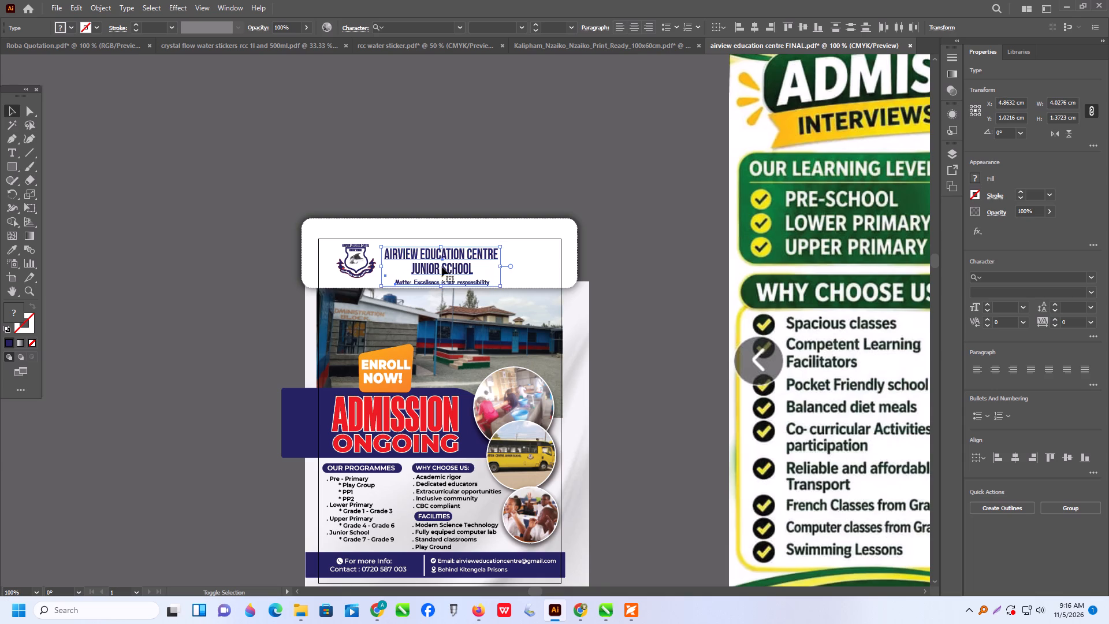
# Move the motto closer under the school name and enlarge its text to about 8.62 pt.
pyautogui.keyDown('alt'); pyautogui.scroll(2, 430, 267); pyautogui.keyUp('alt')
pyautogui.click(483, 141)
pyautogui.keyDown('alt'); pyautogui.scroll(1, 449, 256); pyautogui.keyUp('alt')
pyautogui.moveTo(447, 273); pyautogui.dragTo(431, 256)
pyautogui.moveTo(467, 322); pyautogui.dragTo(446, 296)
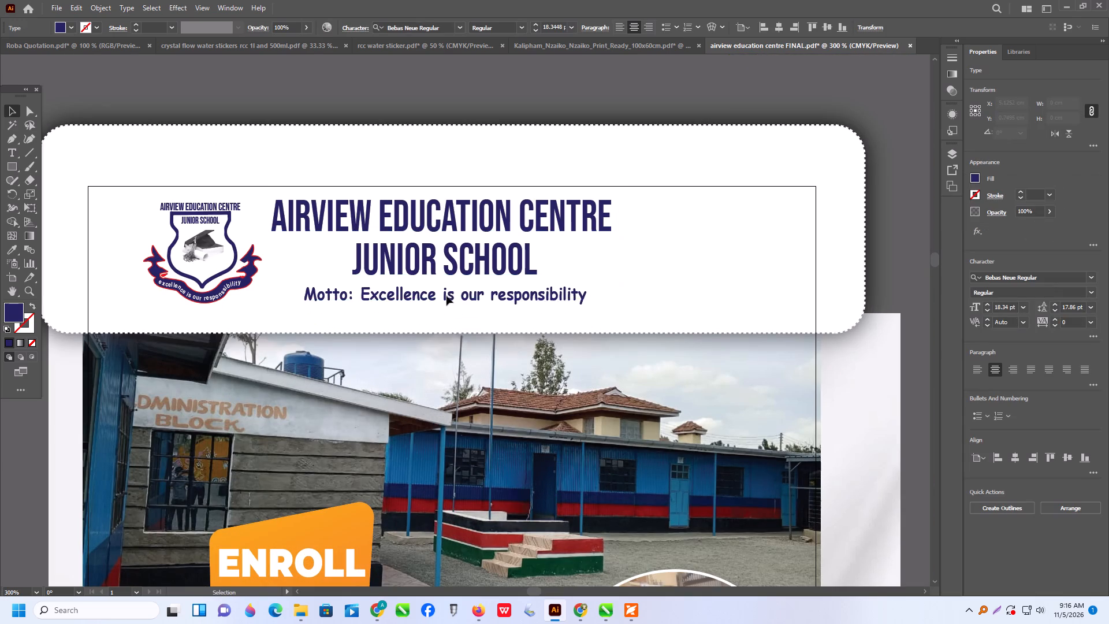
pyautogui.moveTo(446, 296); pyautogui.dragTo(433, 292)
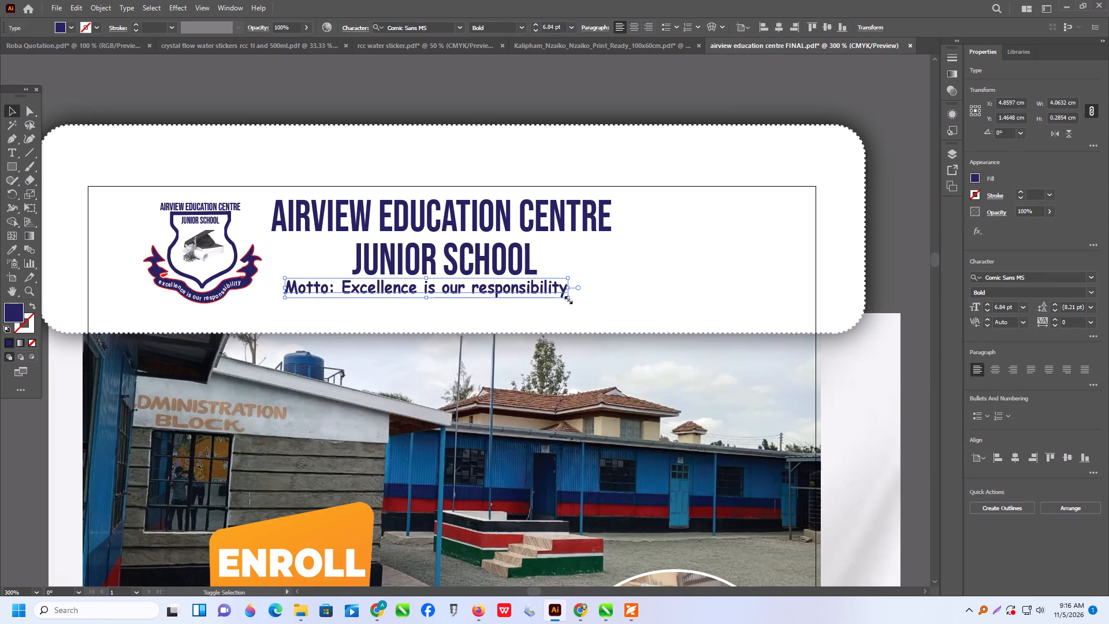
pyautogui.keyDown('shift'); pyautogui.moveTo(567, 299); pyautogui.dragTo(639, 332); pyautogui.keyUp('shift')
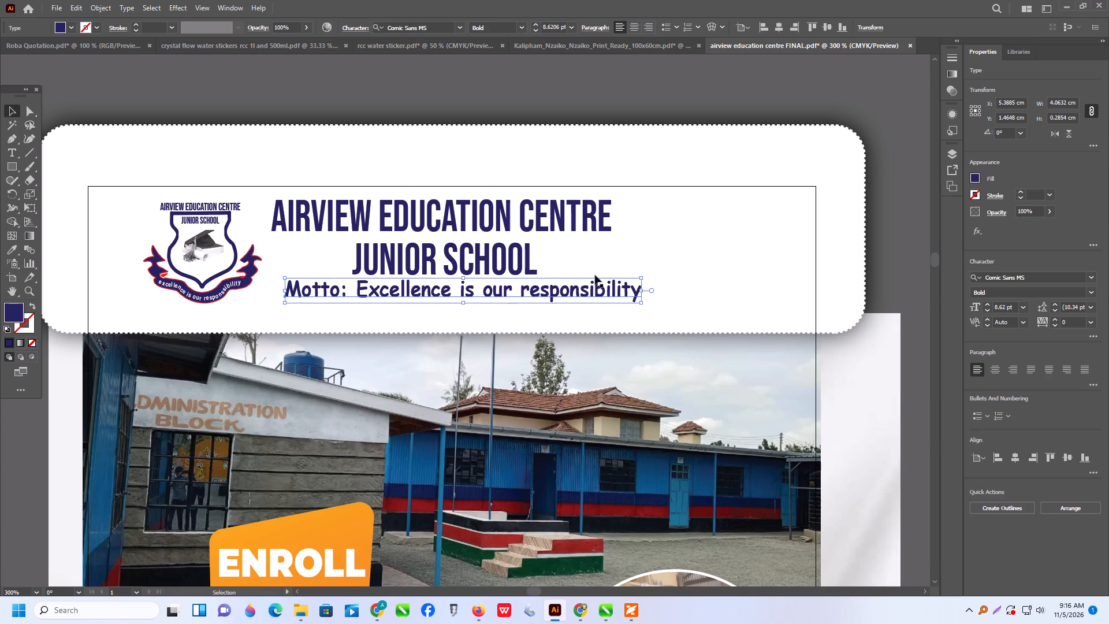
# Duplicate the school crest to the right end of the header, level with the original.
pyautogui.click(211, 247)
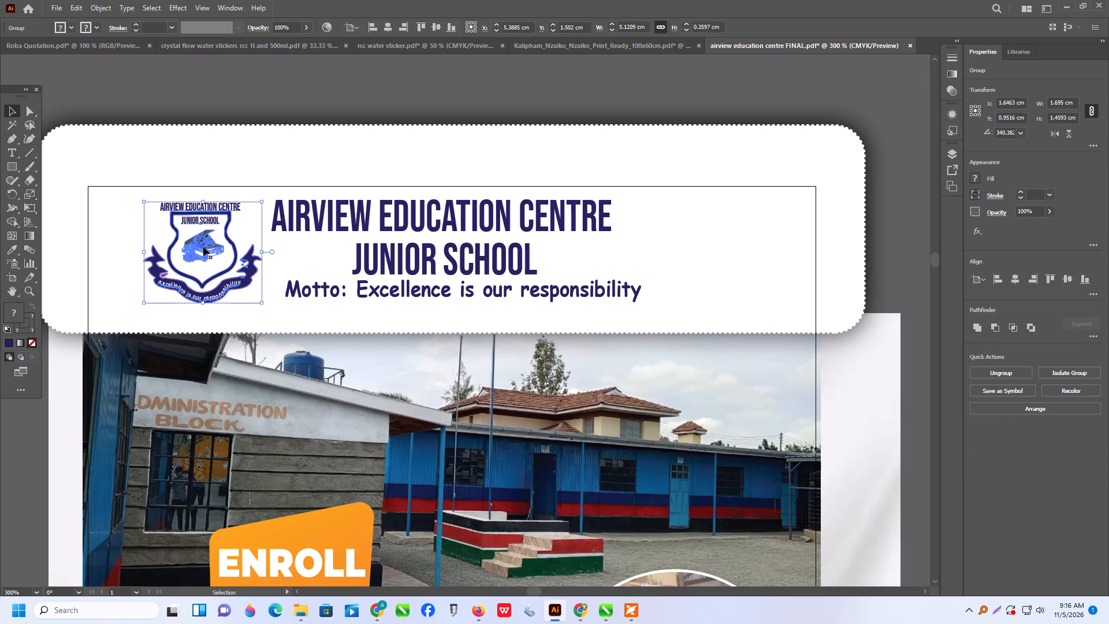
pyautogui.keyDown('alt'); pyautogui.moveTo(202, 247); pyautogui.dragTo(711, 266); pyautogui.keyUp('alt')
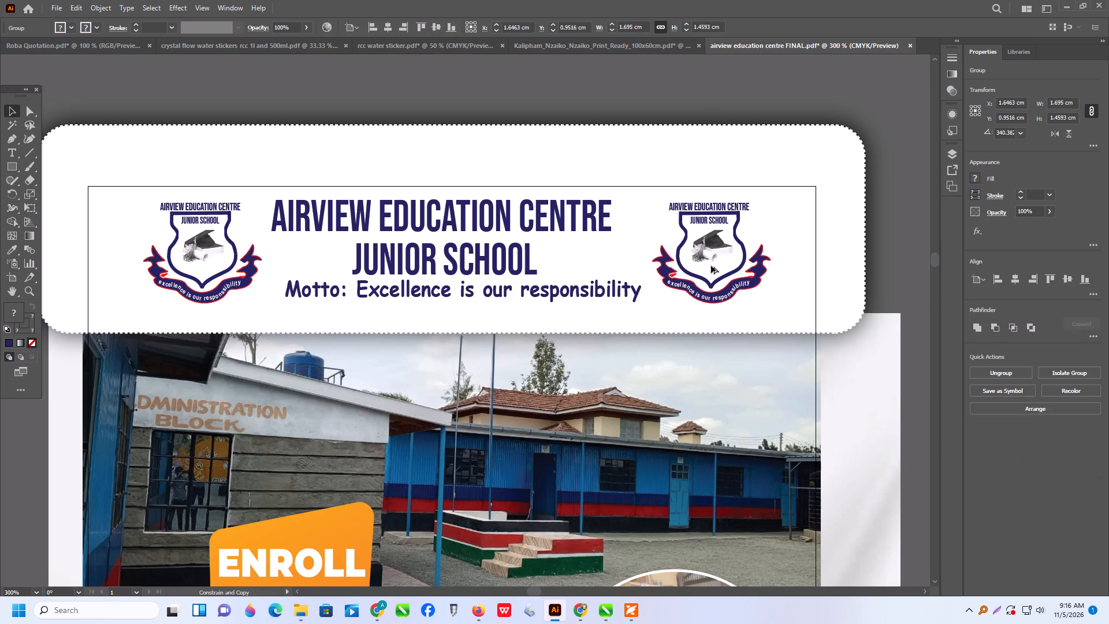
pyautogui.keyDown('alt'); pyautogui.moveTo(711, 266); pyautogui.dragTo(712, 266); pyautogui.keyUp('alt')
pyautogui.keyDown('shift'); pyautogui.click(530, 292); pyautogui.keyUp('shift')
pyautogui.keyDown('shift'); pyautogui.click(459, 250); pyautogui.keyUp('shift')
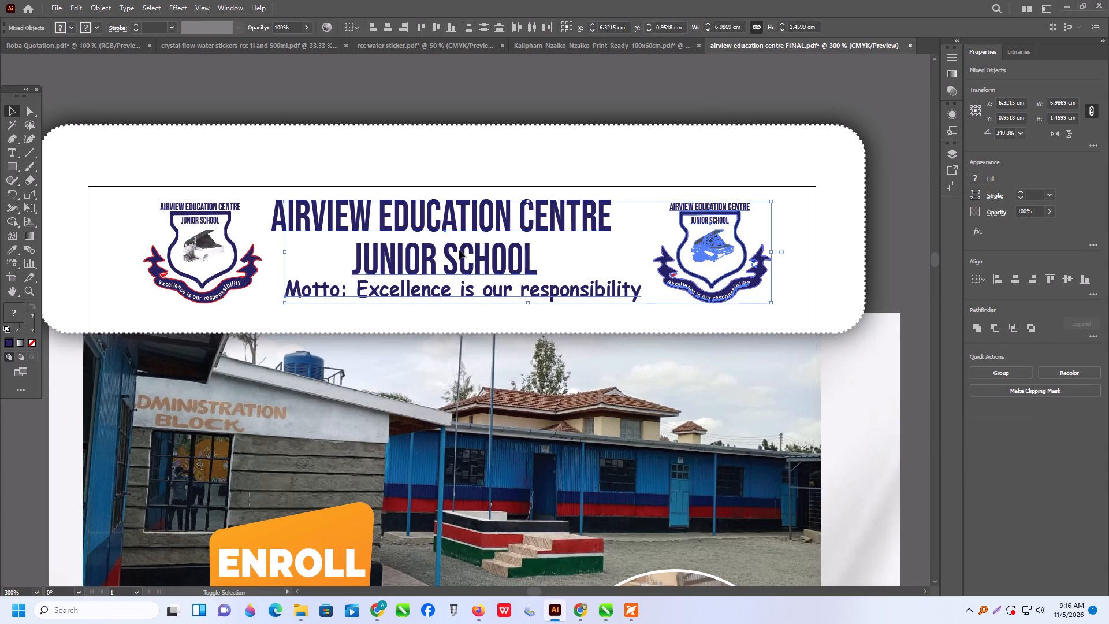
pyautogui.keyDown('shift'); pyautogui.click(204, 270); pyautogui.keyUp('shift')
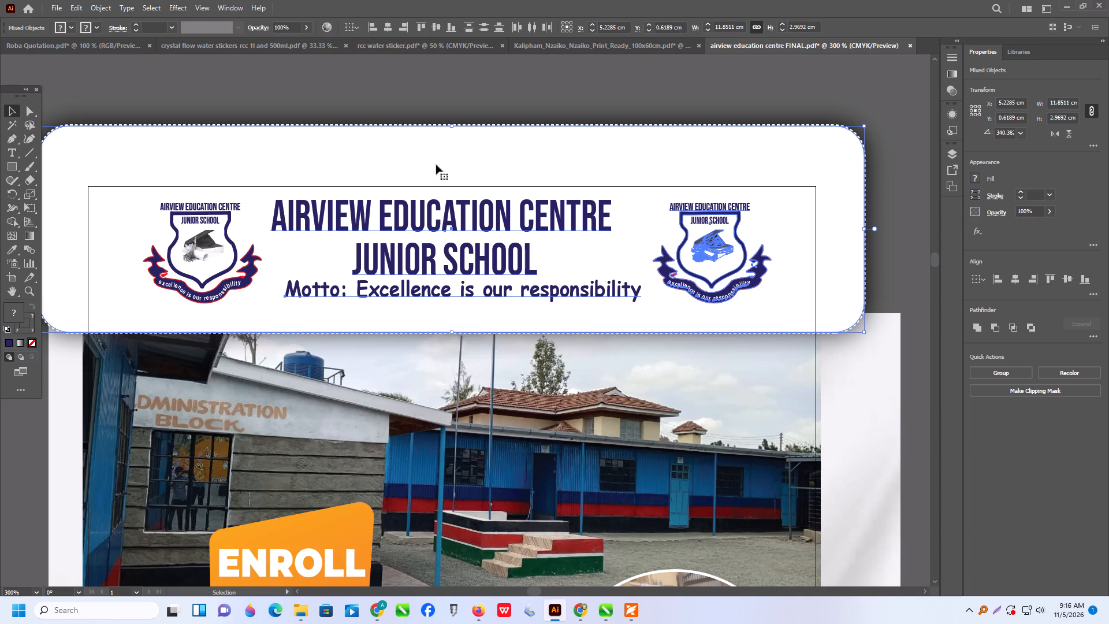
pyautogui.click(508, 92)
# Centre the school name horizontally over the motto and group the two text pieces.
pyautogui.click(326, 294)
pyautogui.keyDown('shift'); pyautogui.click(385, 266); pyautogui.keyUp('shift')
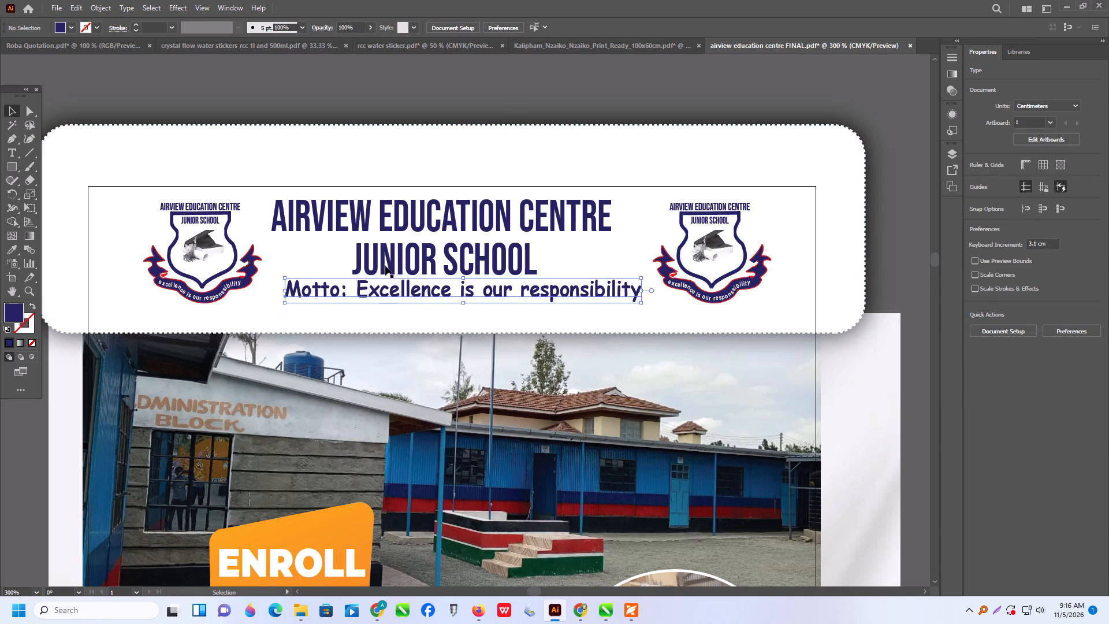
pyautogui.click(976, 459)
pyautogui.click(1003, 485)
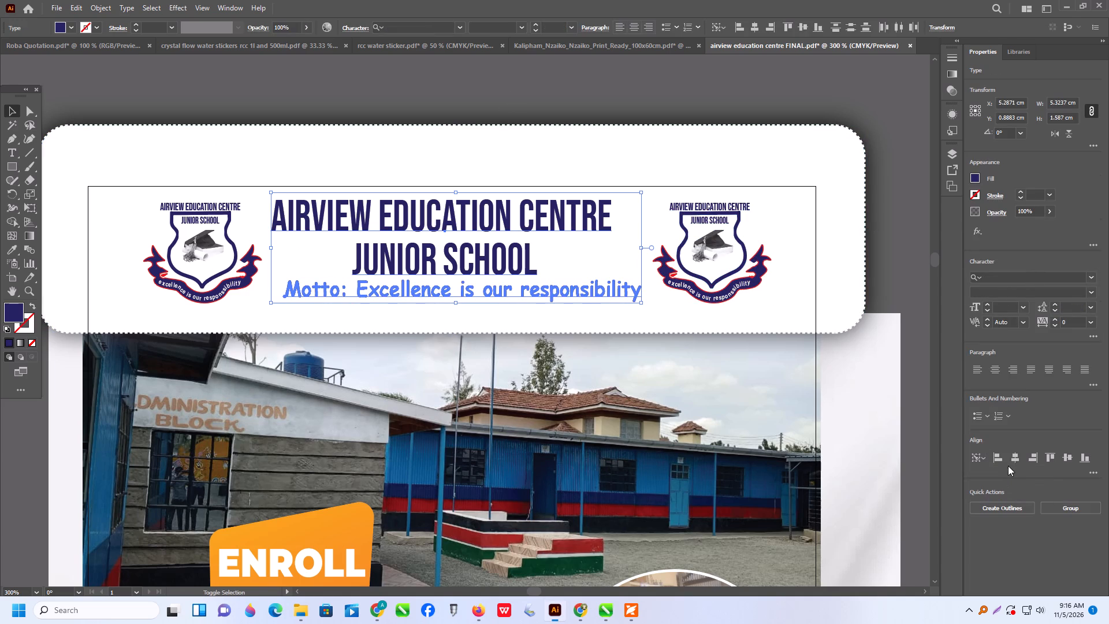
pyautogui.click(1010, 456)
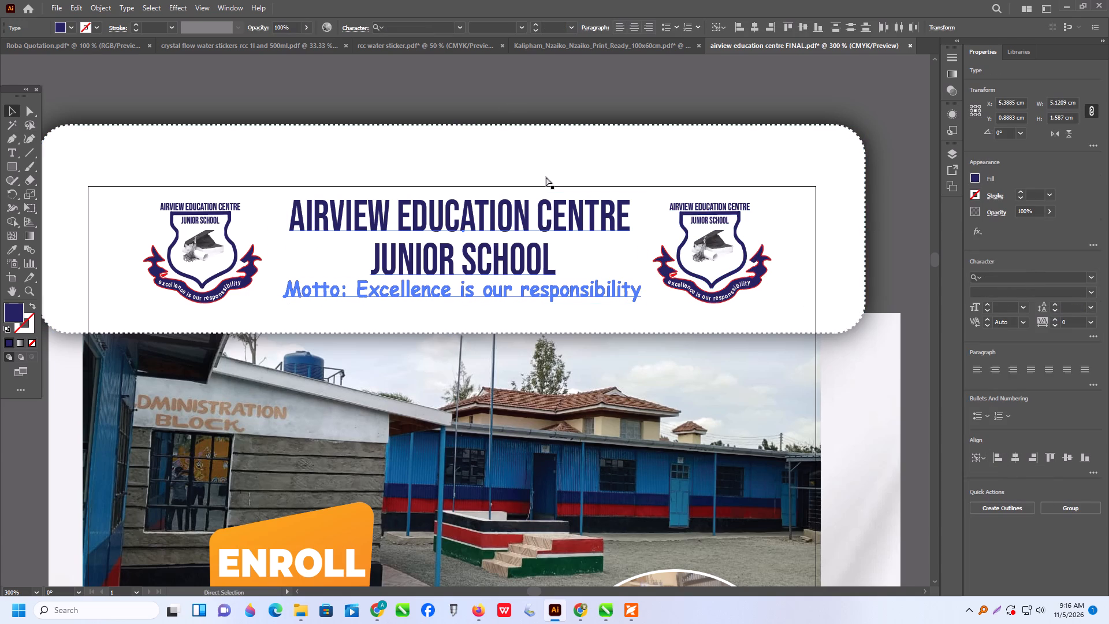
pyautogui.hotkey('ctrl', 'g')
# Centre the grouped school name and motto horizontally with the white header panel.
pyautogui.keyDown('shift'); pyautogui.click(711, 266); pyautogui.keyUp('shift')
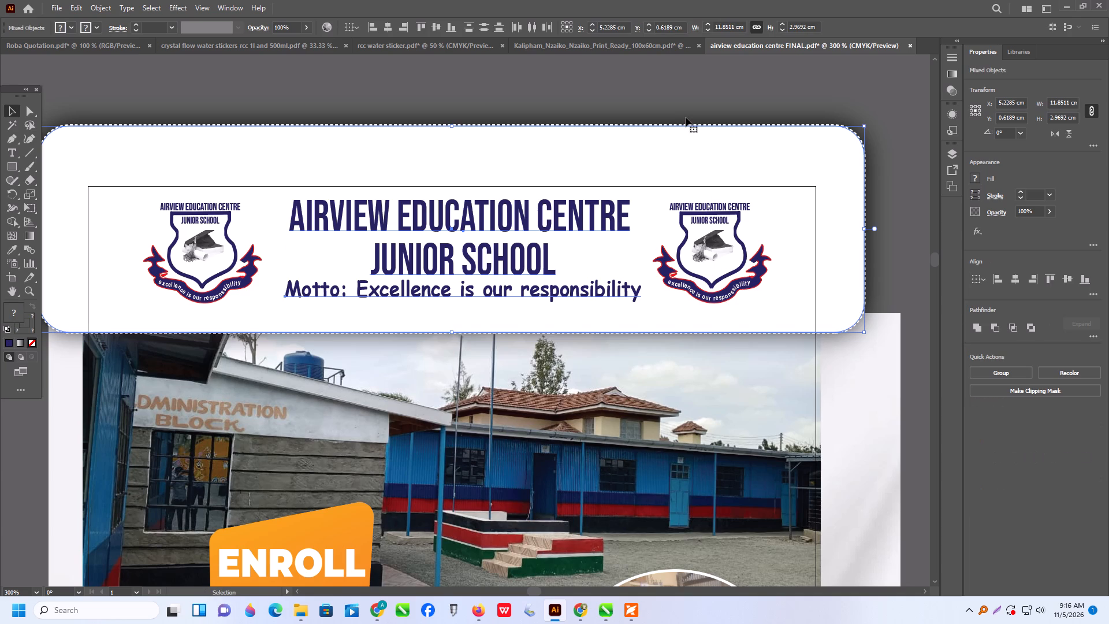
pyautogui.click(686, 117)
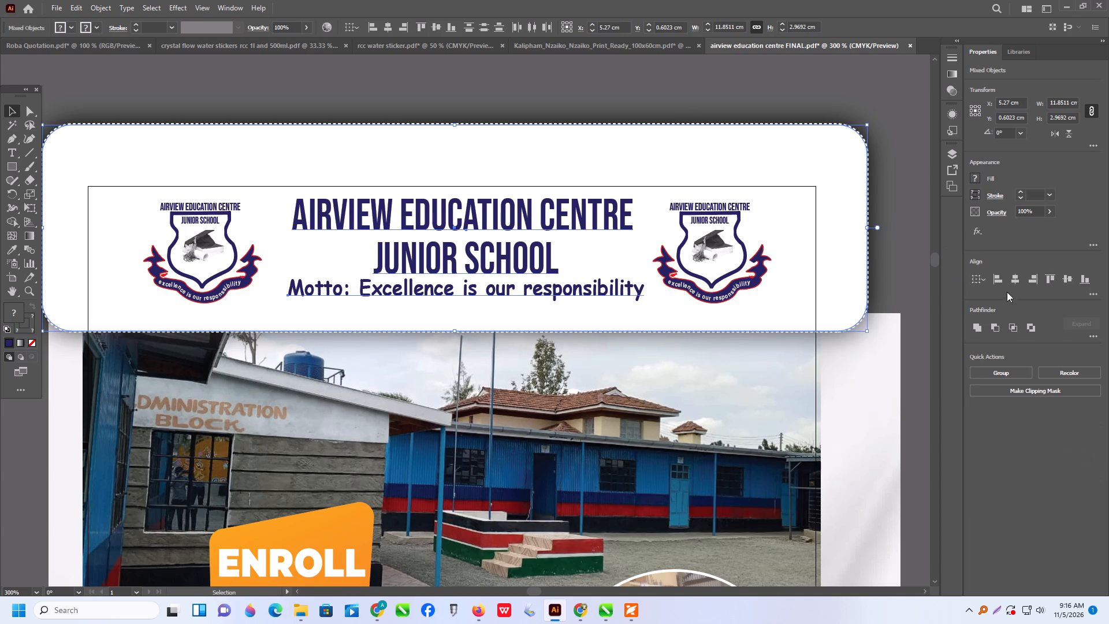
pyautogui.click(1009, 281)
pyautogui.click(639, 106)
# Align both crests and the name-and-motto text on their vertical centres and group them as one header unit.
pyautogui.click(709, 214)
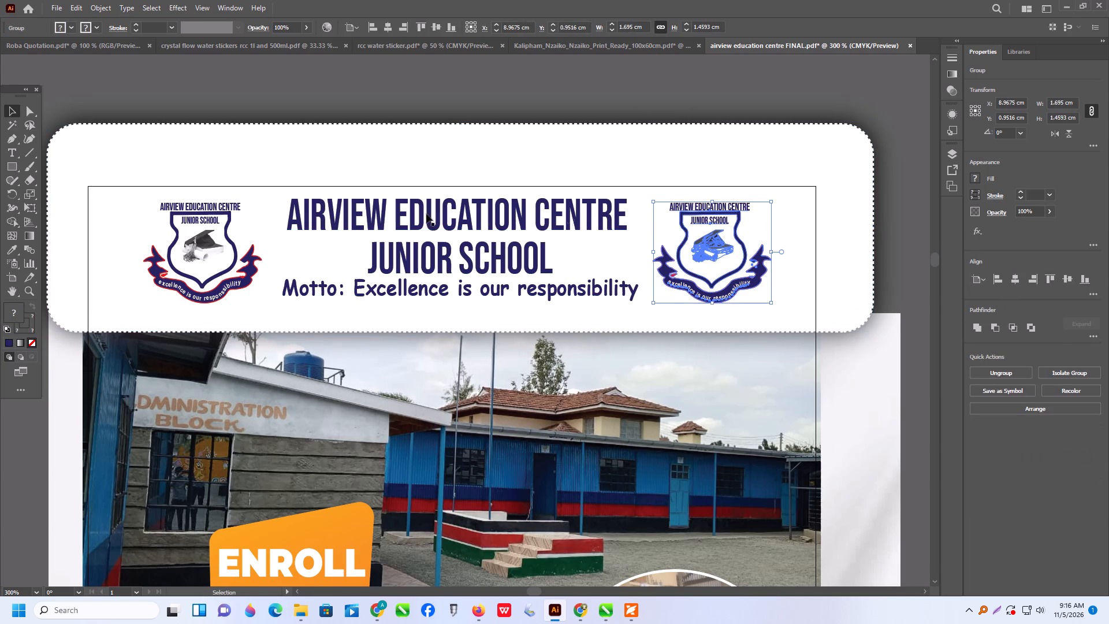
pyautogui.keyDown('shift'); pyautogui.click(229, 288); pyautogui.keyUp('shift')
pyautogui.keyDown('shift'); pyautogui.click(382, 295); pyautogui.keyUp('shift')
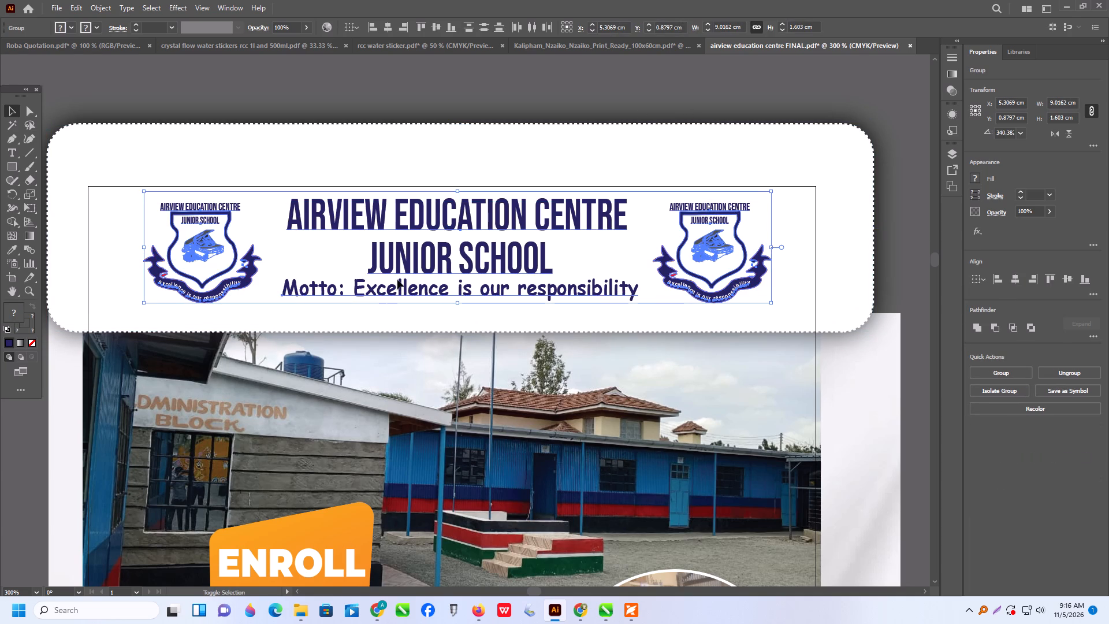
pyautogui.click(977, 283)
pyautogui.moveTo(1024, 307); pyautogui.dragTo(1034, 306)
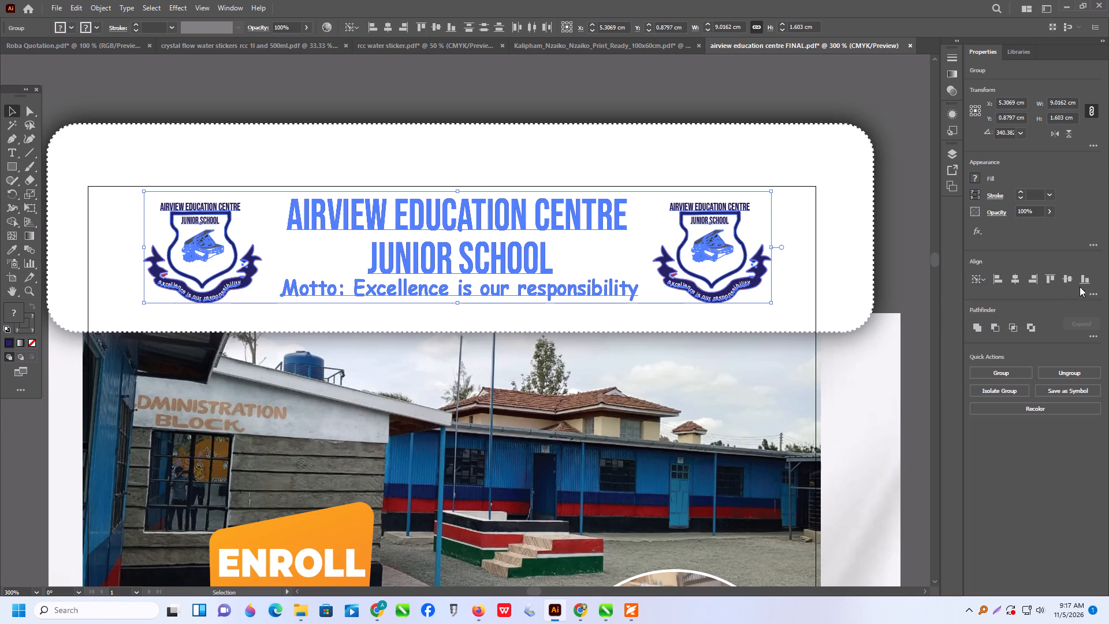
pyautogui.click(1065, 280)
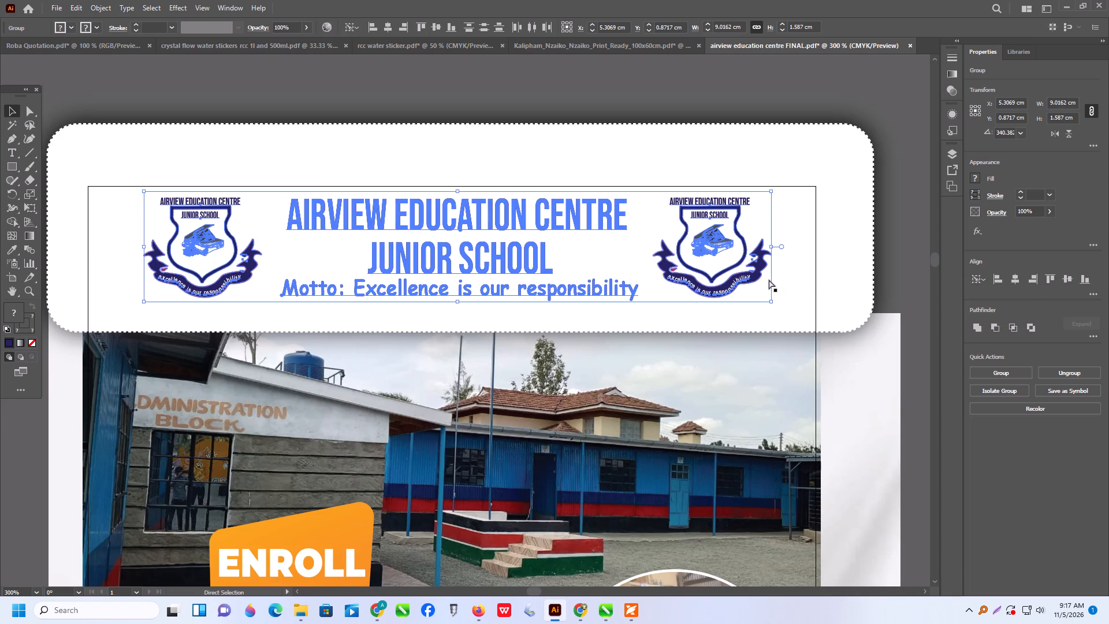
pyautogui.hotkey('ctrl', 'g')
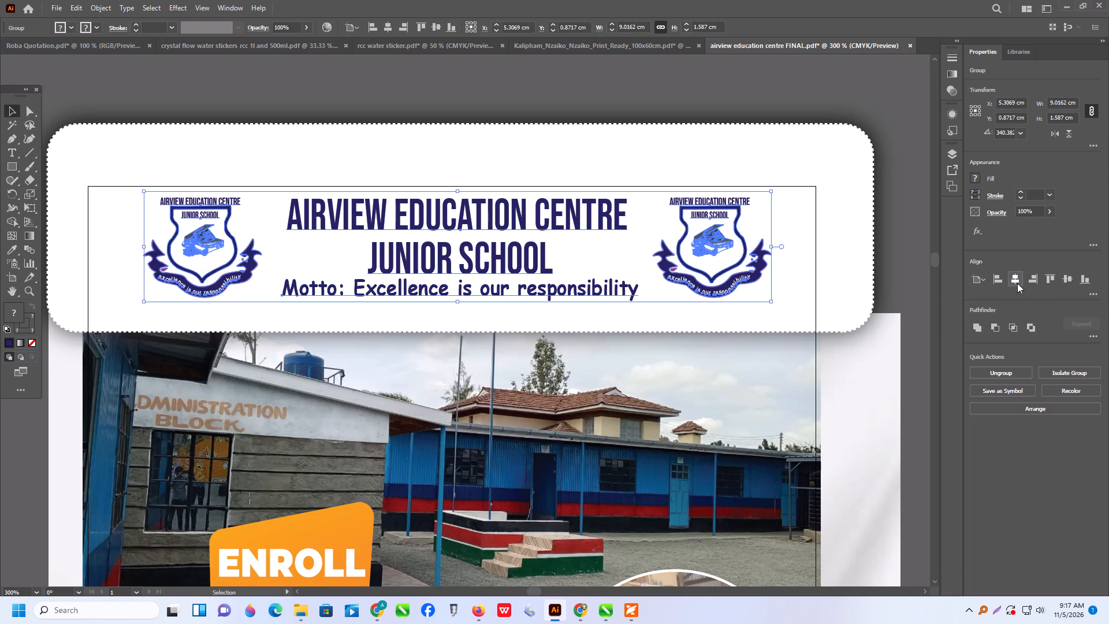
# Lower the grouped crests and text slightly in the white header panel and centre them horizontally on the artboard.
pyautogui.click(1017, 283)
pyautogui.moveTo(529, 263); pyautogui.dragTo(530, 263)
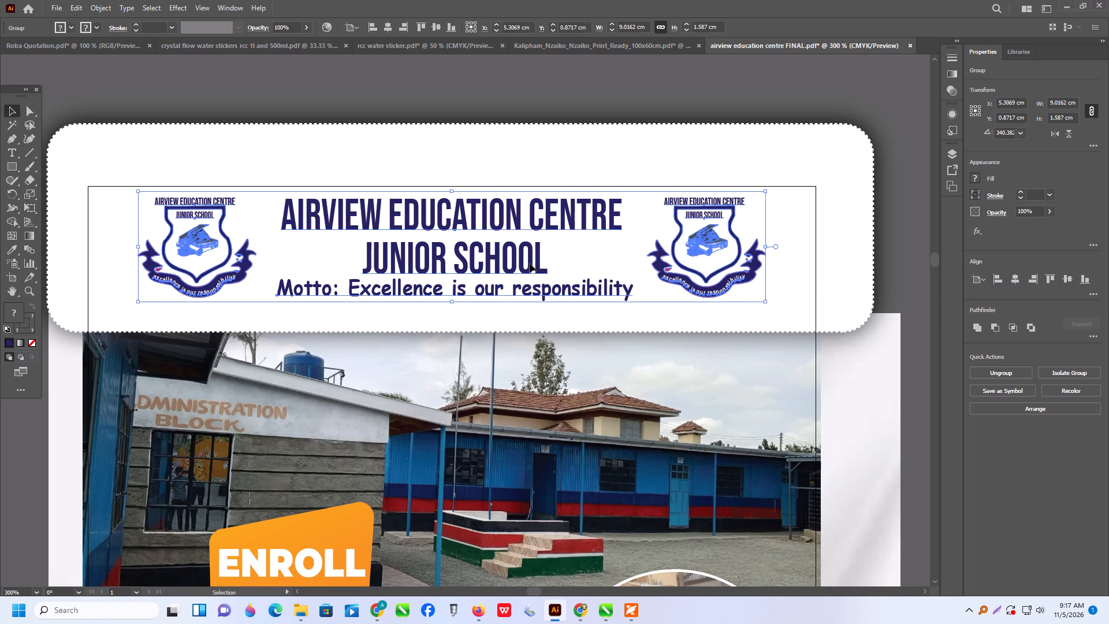
pyautogui.moveTo(530, 263); pyautogui.dragTo(529, 276)
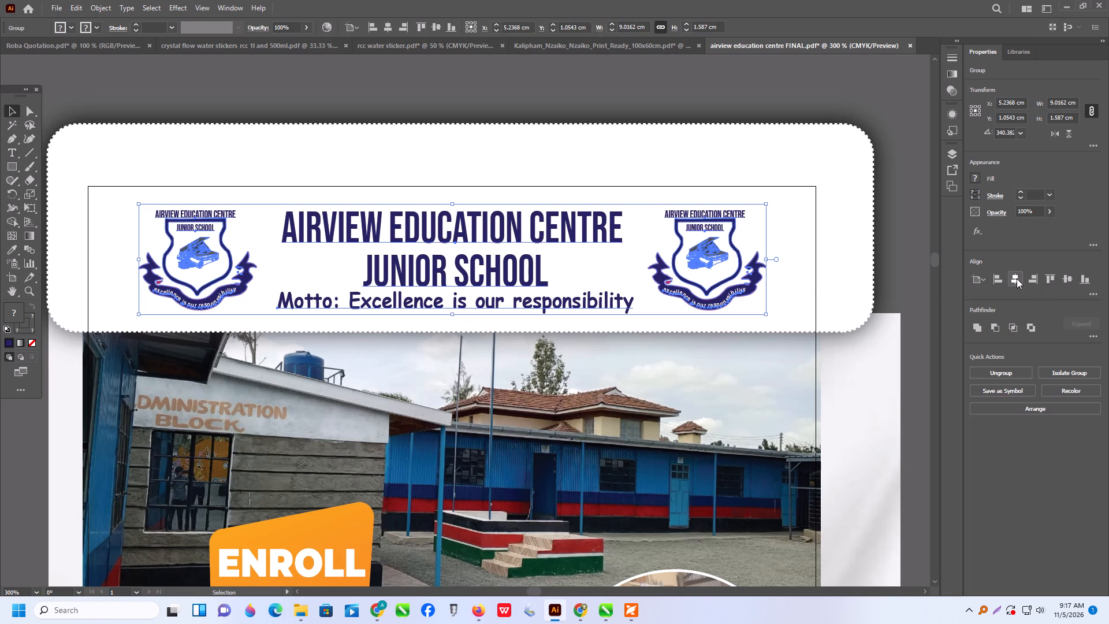
pyautogui.click(1017, 278)
pyautogui.scroll(-4, 604, 215)
pyautogui.keyDown('alt'); pyautogui.scroll(-2, 531, 262); pyautogui.keyUp('alt')
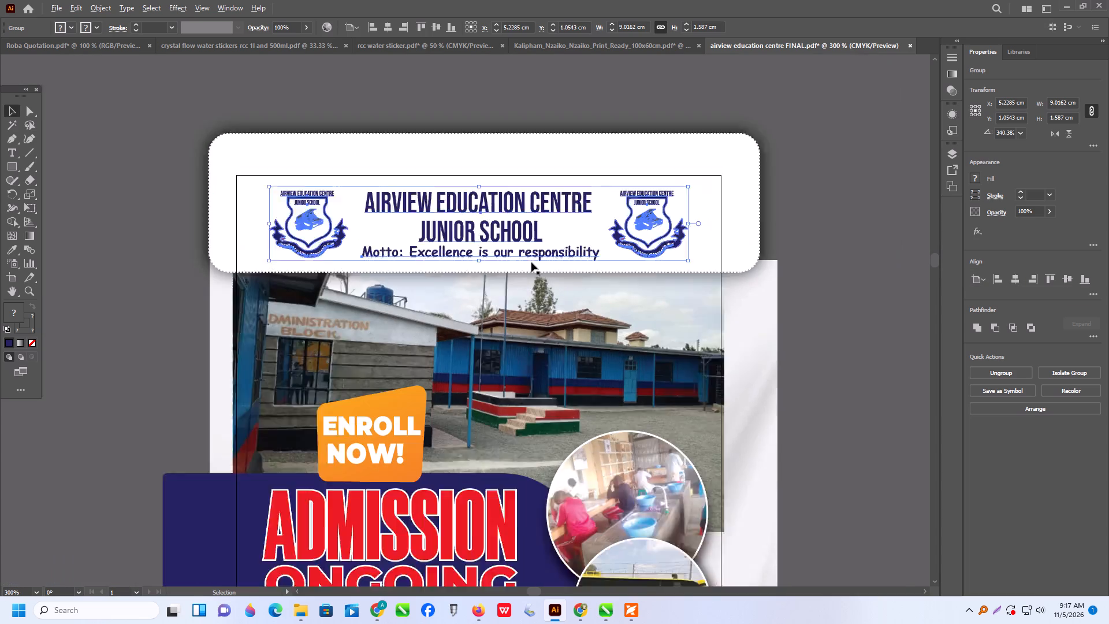
pyautogui.scroll(-2, 597, 243)
pyautogui.click(746, 288)
# Ungroup the Our Programmes block so its heading and list are separate.
pyautogui.scroll(-4, 742, 282)
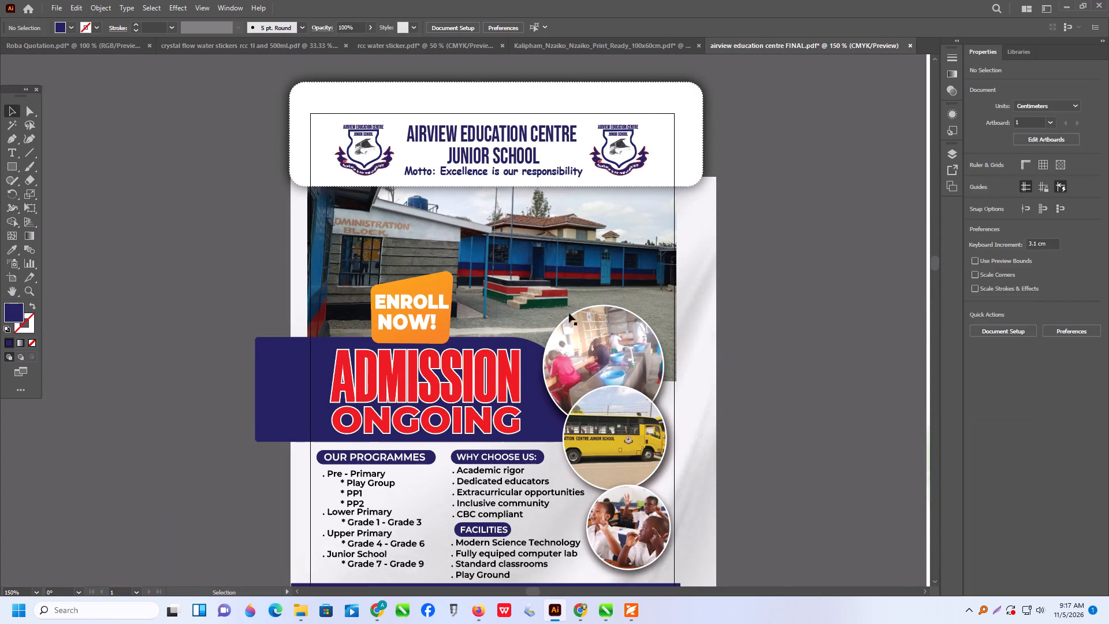
pyautogui.scroll(-3, 521, 344)
pyautogui.click(441, 395)
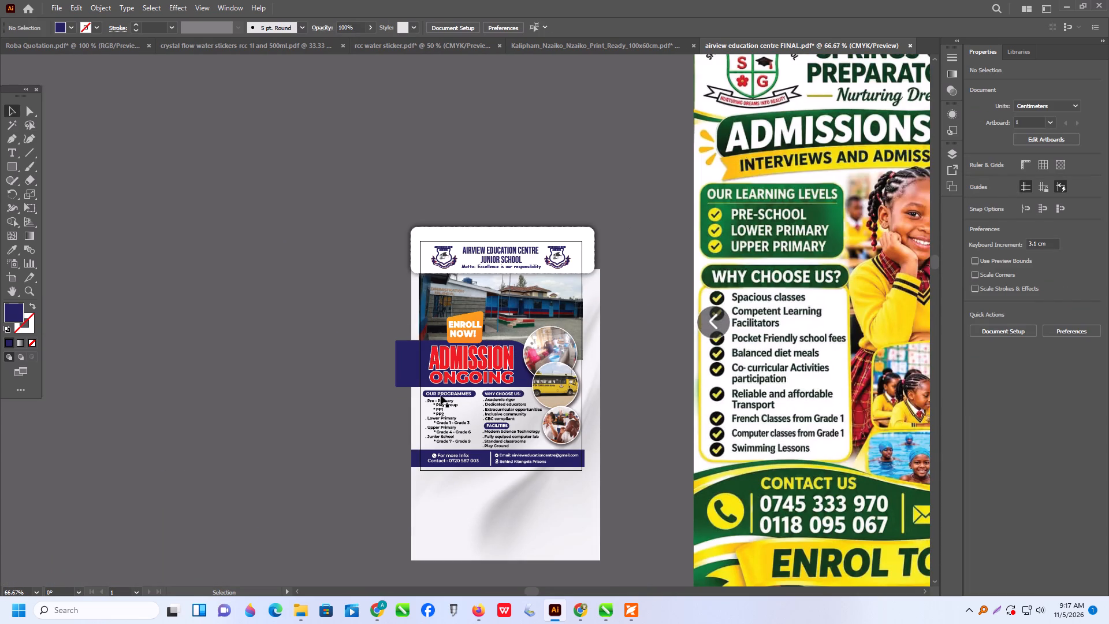
pyautogui.keyDown('alt'); pyautogui.scroll(2, 441, 395); pyautogui.keyUp('alt')
pyautogui.rightClick(441, 395)
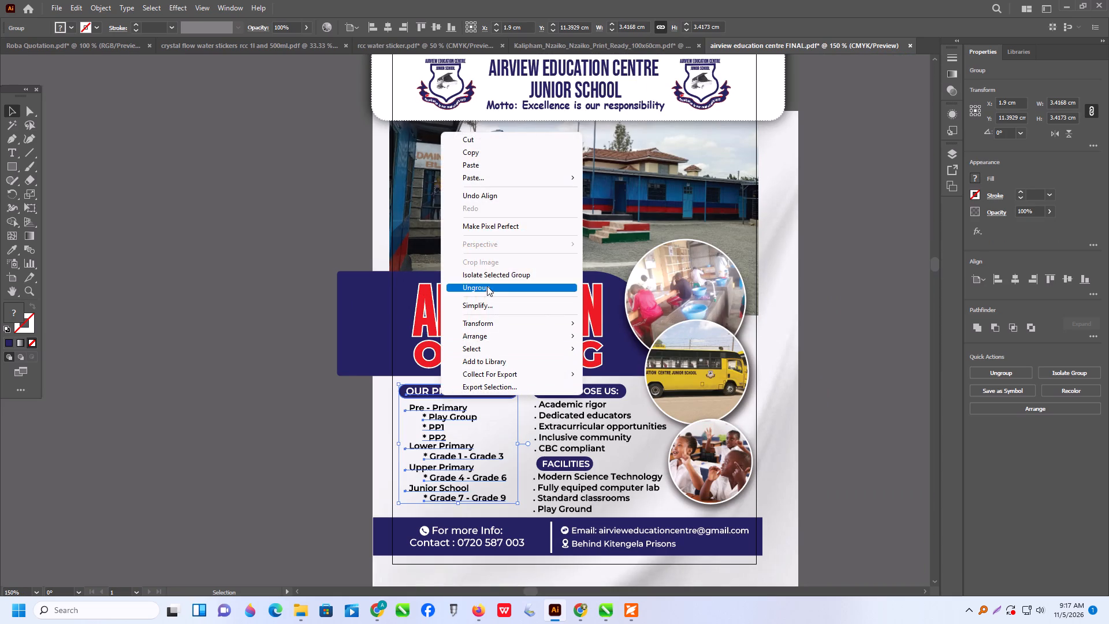
pyautogui.click(487, 286)
pyautogui.click(280, 381)
# Shrink the Springs of Grace reference image to about 10.29 x 22.86 cm and place it just left of the Airview poster.
pyautogui.keyDown('alt'); pyautogui.scroll(-2, 285, 389); pyautogui.keyUp('alt')
pyautogui.click(671, 376)
pyautogui.keyDown('alt'); pyautogui.scroll(-3, 464, 395); pyautogui.keyUp('alt')
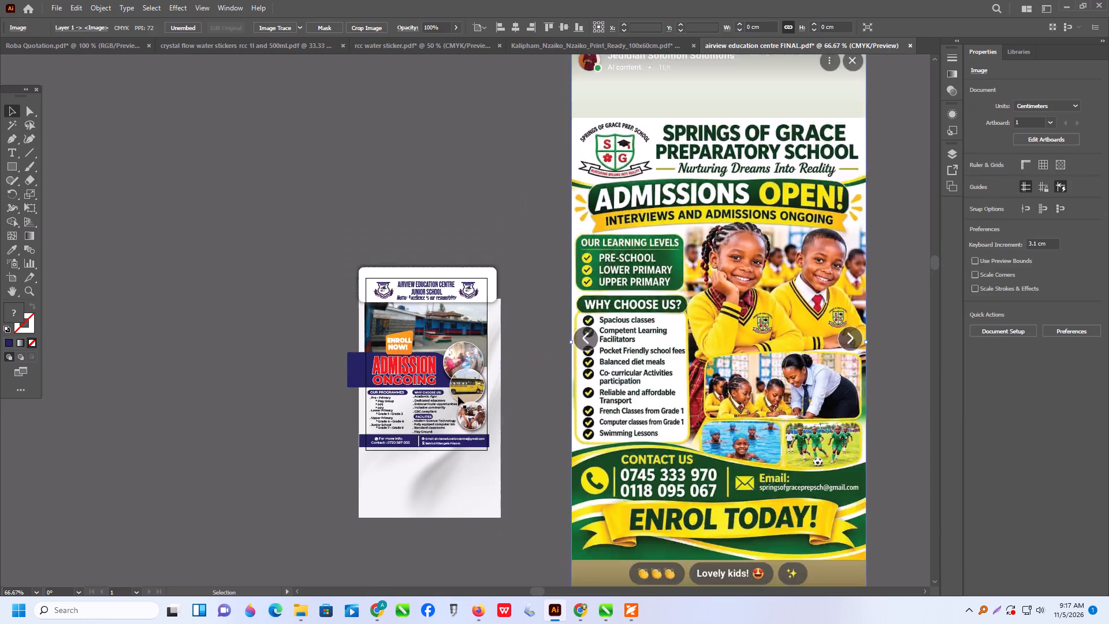
pyautogui.keyDown('shift'); pyautogui.moveTo(662, 207); pyautogui.dragTo(662, 213); pyautogui.keyUp('shift')
pyautogui.keyDown('shift'); pyautogui.moveTo(653, 249); pyautogui.dragTo(635, 338); pyautogui.keyUp('shift')
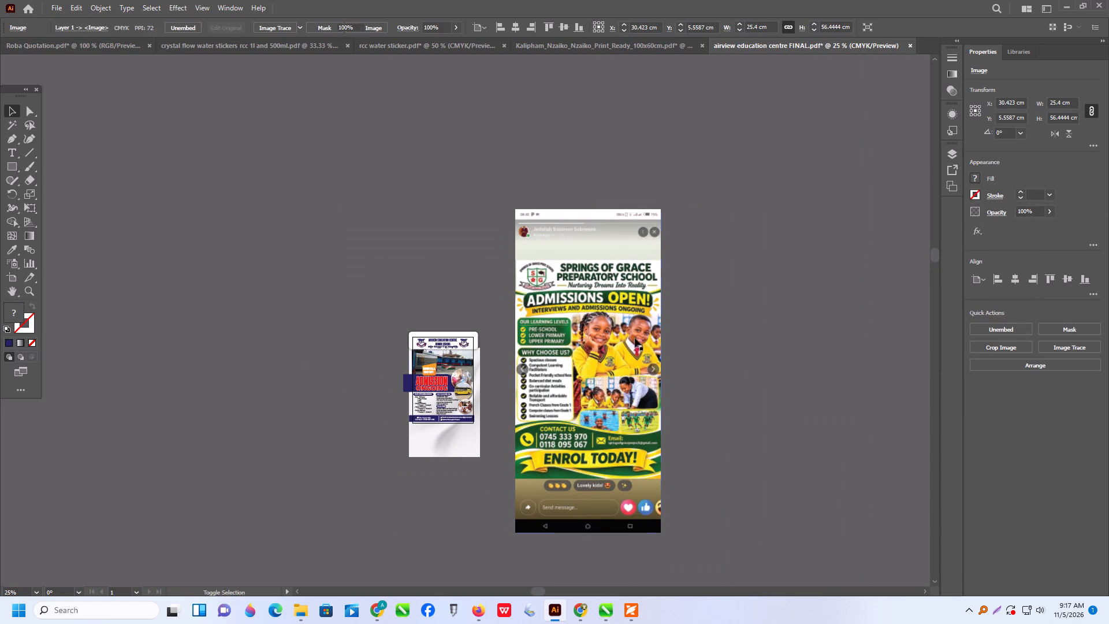
pyautogui.keyDown('shift'); pyautogui.moveTo(635, 338); pyautogui.dragTo(615, 402); pyautogui.keyUp('shift')
pyautogui.click(613, 308)
pyautogui.keyDown('shift'); pyautogui.moveTo(662, 209); pyautogui.dragTo(628, 400); pyautogui.keyUp('shift')
pyautogui.moveTo(541, 474); pyautogui.dragTo(395, 434)
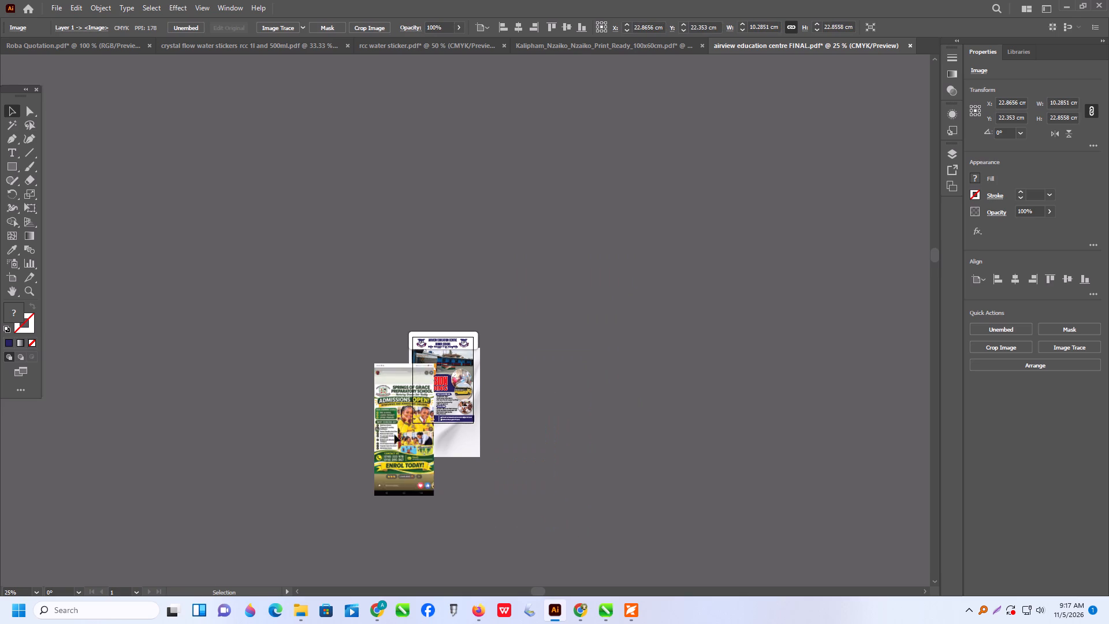
pyautogui.moveTo(395, 434); pyautogui.dragTo(371, 392)
# Ungroup the OUR PROGRAMMES heading to separate its text from the navy pill.
pyautogui.keyDown('alt'); pyautogui.scroll(5, 359, 397); pyautogui.keyUp('alt')
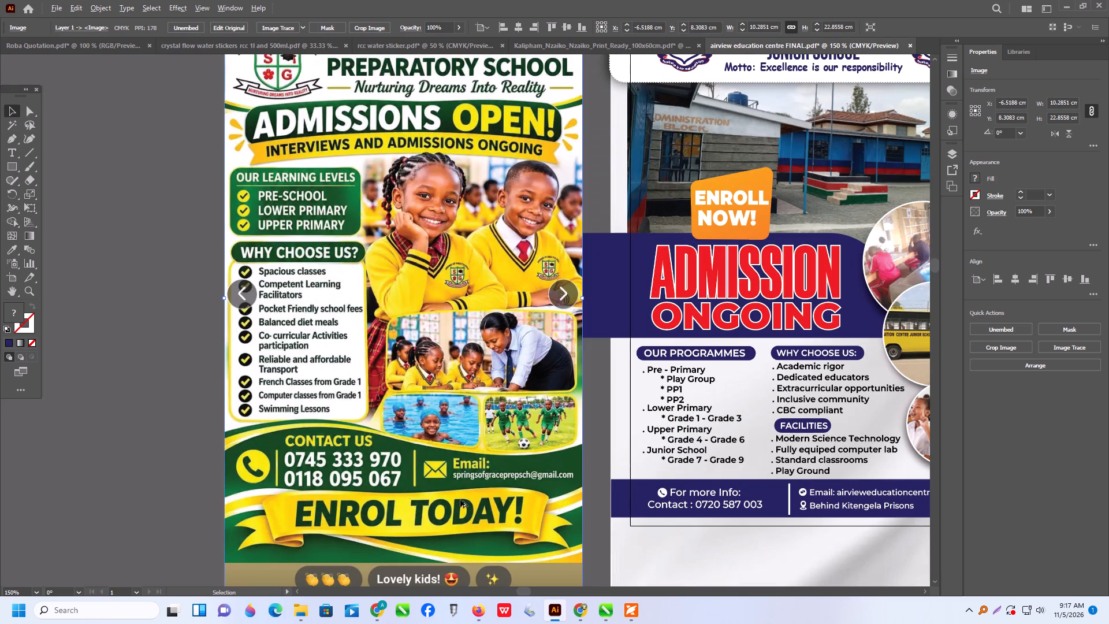
pyautogui.click(712, 352)
pyautogui.rightClick(722, 350)
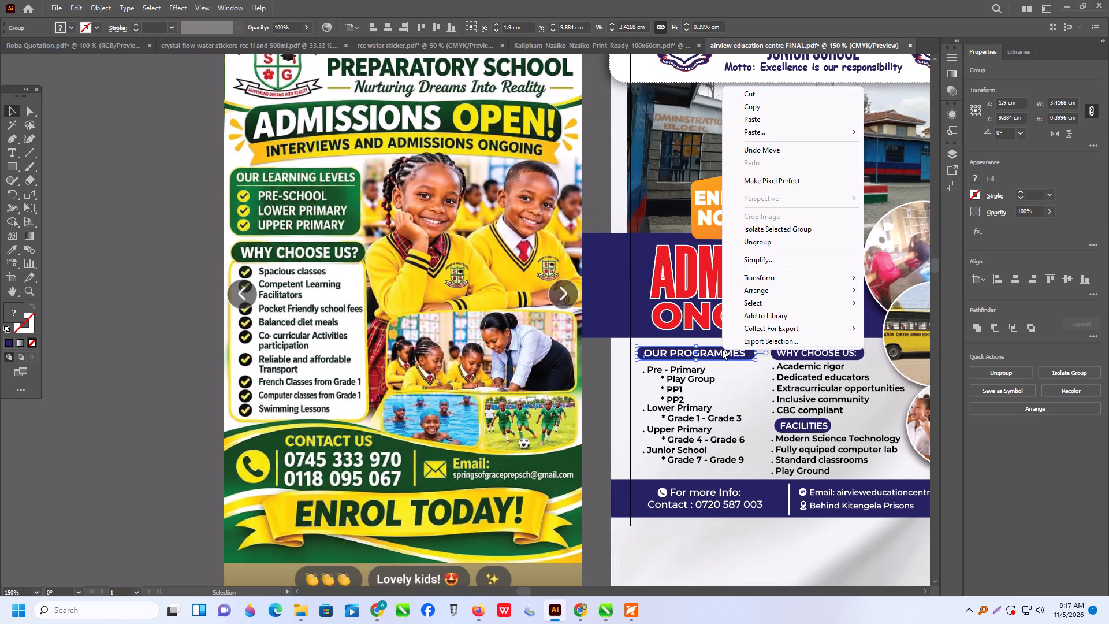
pyautogui.click(763, 243)
pyautogui.click(583, 378)
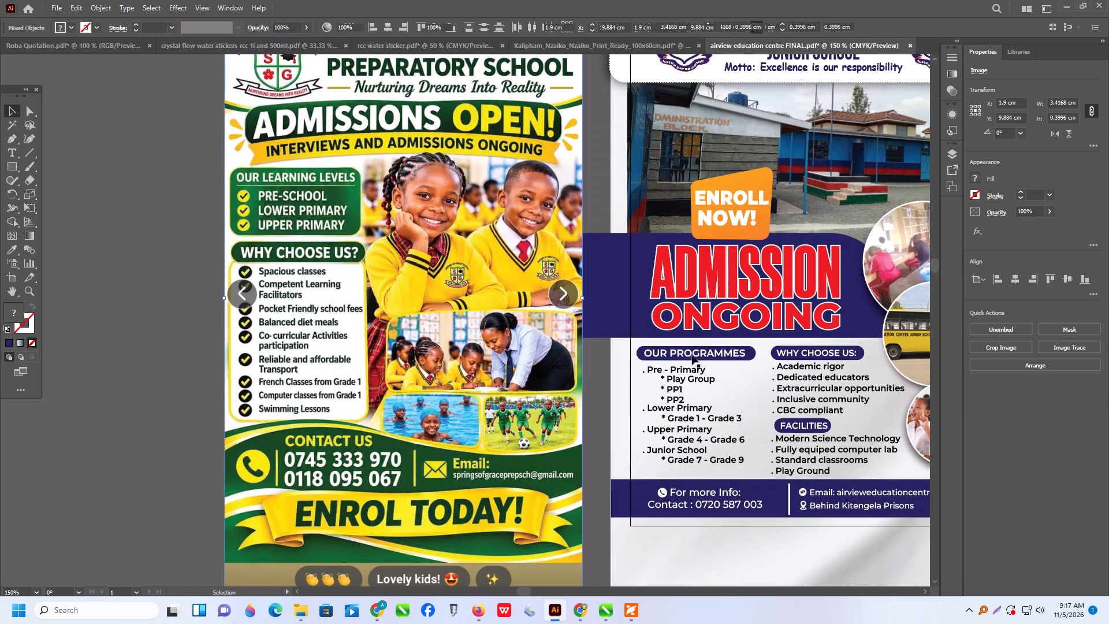
# Reword the OUR PROGRAMMES heading as OUR LEARNING LEVELS.
pyautogui.click(694, 352)
pyautogui.tripleClick(708, 352)
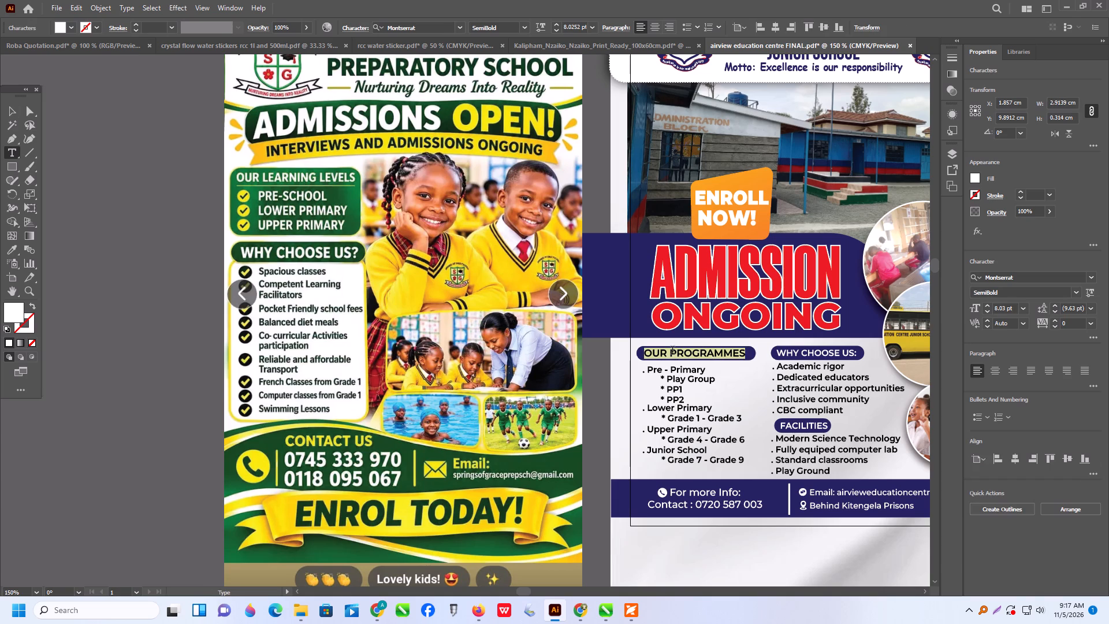
pyautogui.moveTo(672, 351); pyautogui.dragTo(766, 359)
pyautogui.press('l')
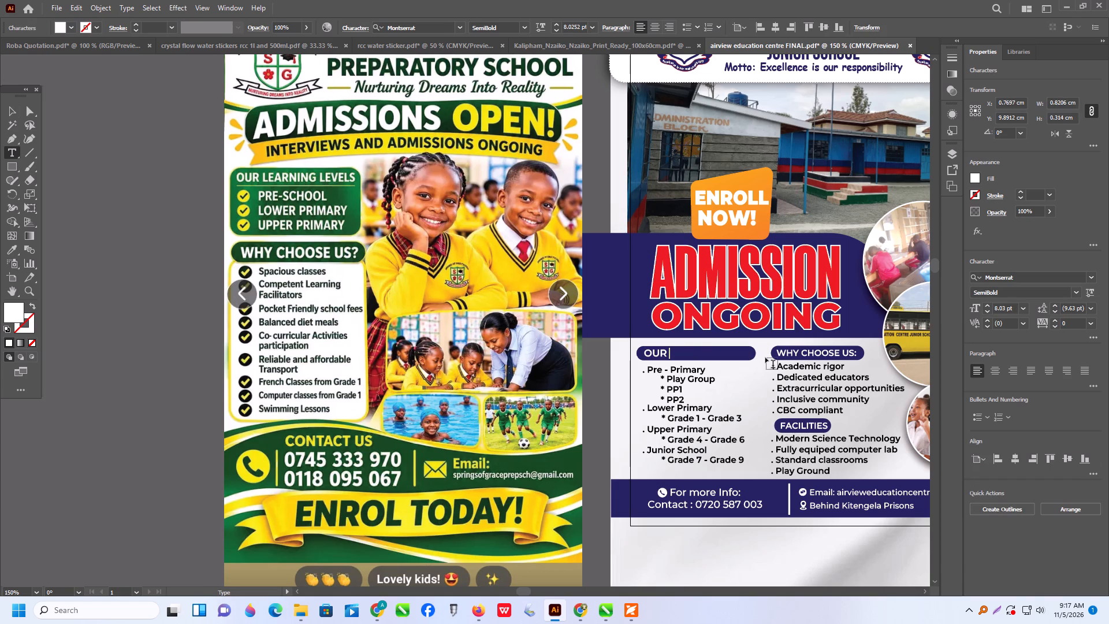
pyautogui.write('LEAR')
pyautogui.write('NING')
pyautogui.press('space')
pyautogui.write('LEVE')
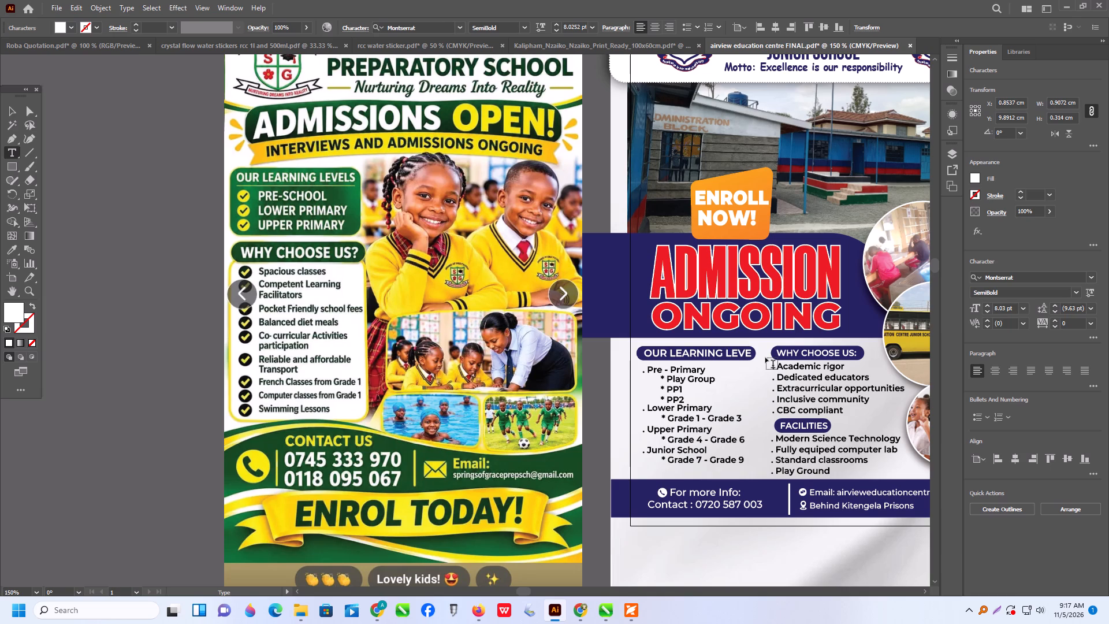
pyautogui.write('LS')
pyautogui.press('a')
pyautogui.press('BackSpace')
pyautogui.click(10, 112)
# Shift the OUR LEARNING LEVELS text left on its navy pill and widen the pill to about 3.6 cm to fit it.
pyautogui.keyDown('alt'); pyautogui.scroll(2, 798, 346); pyautogui.keyUp('alt')
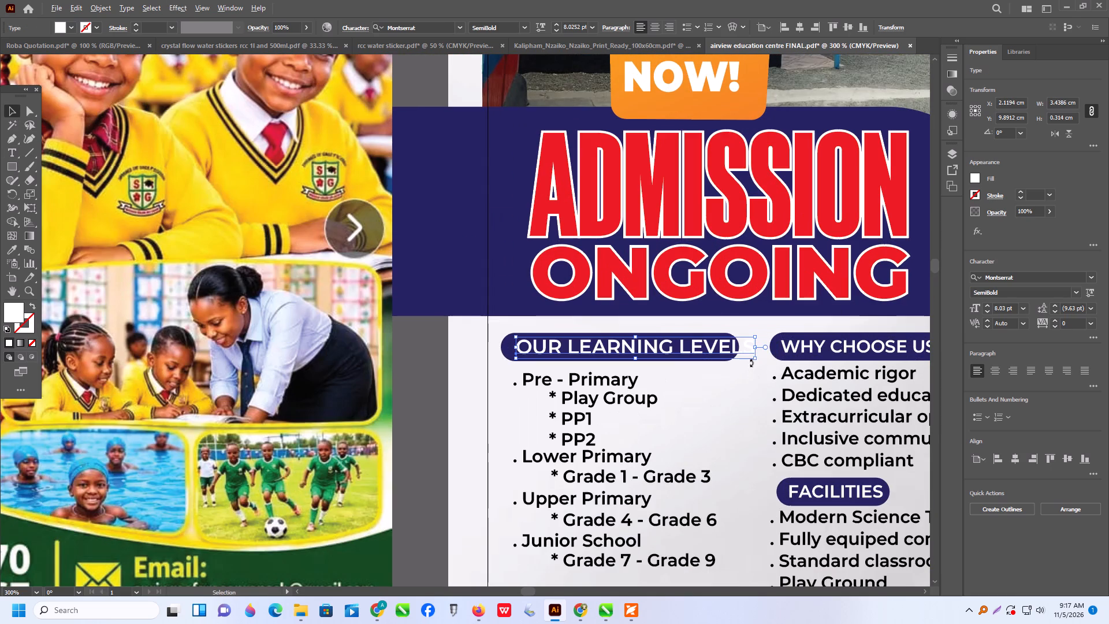
pyautogui.click(503, 344)
pyautogui.moveTo(513, 347); pyautogui.dragTo(509, 341)
pyautogui.moveTo(579, 350); pyautogui.dragTo(570, 350)
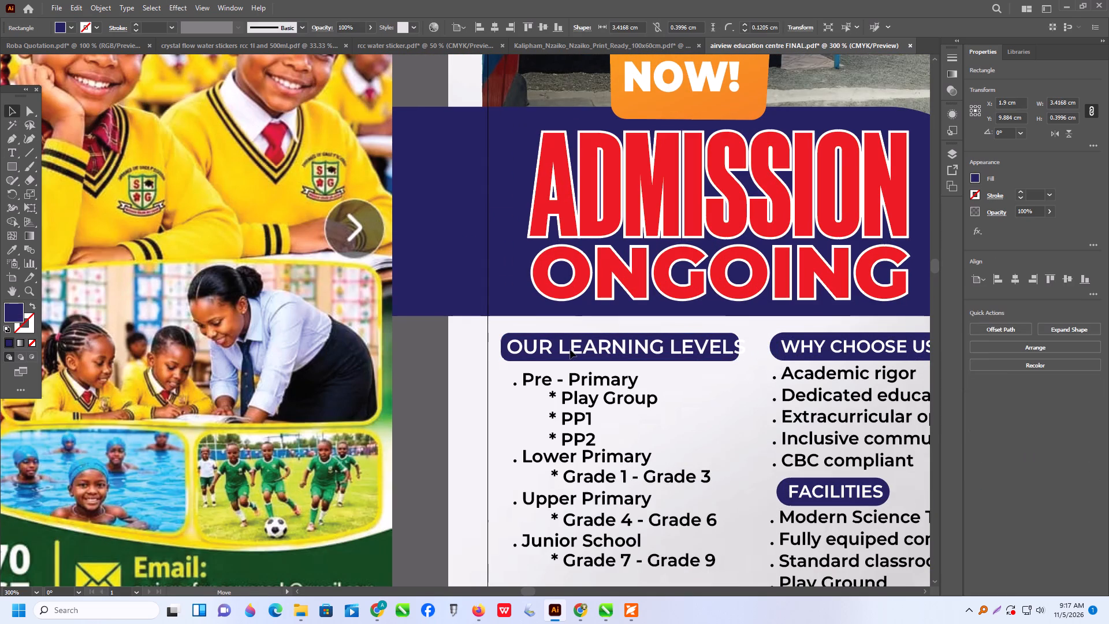
pyautogui.moveTo(570, 350); pyautogui.dragTo(571, 350)
pyautogui.click(723, 333)
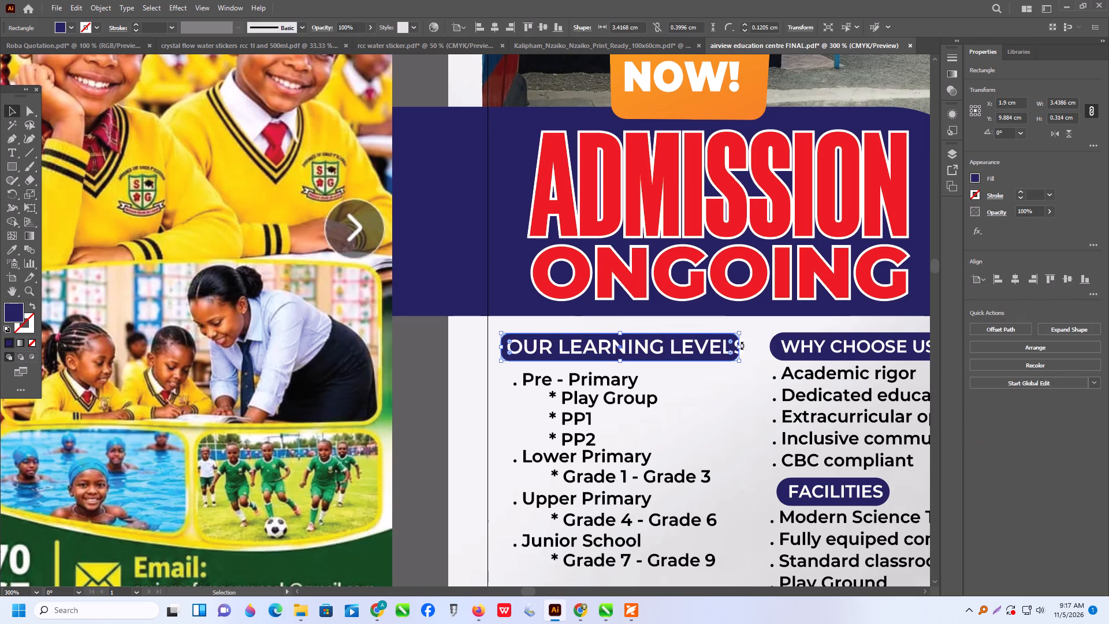
pyautogui.moveTo(740, 346); pyautogui.dragTo(751, 346)
# Move the navy contact bar at the foot of the Airview poster down by about 0.25 cm.
pyautogui.keyDown('alt'); pyautogui.scroll(-2, 466, 411); pyautogui.keyUp('alt')
pyautogui.scroll(-5, 668, 422)
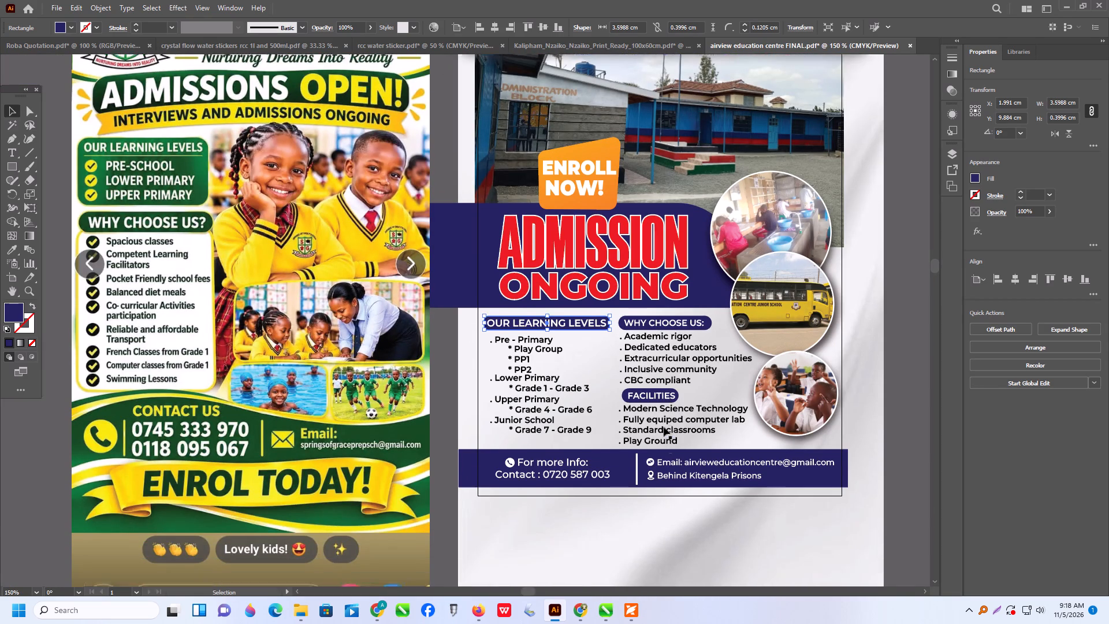
pyautogui.scroll(-4, 634, 443)
pyautogui.click(840, 402)
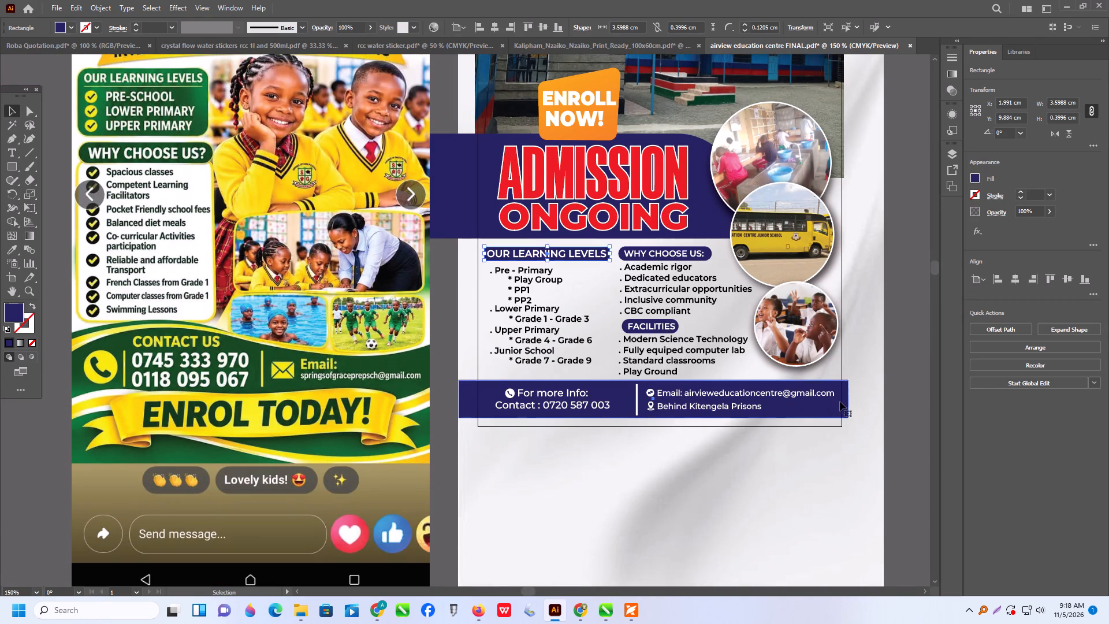
pyautogui.keyDown('alt'); pyautogui.scroll(2, 721, 422); pyautogui.keyUp('alt')
pyautogui.moveTo(718, 414); pyautogui.dragTo(719, 423)
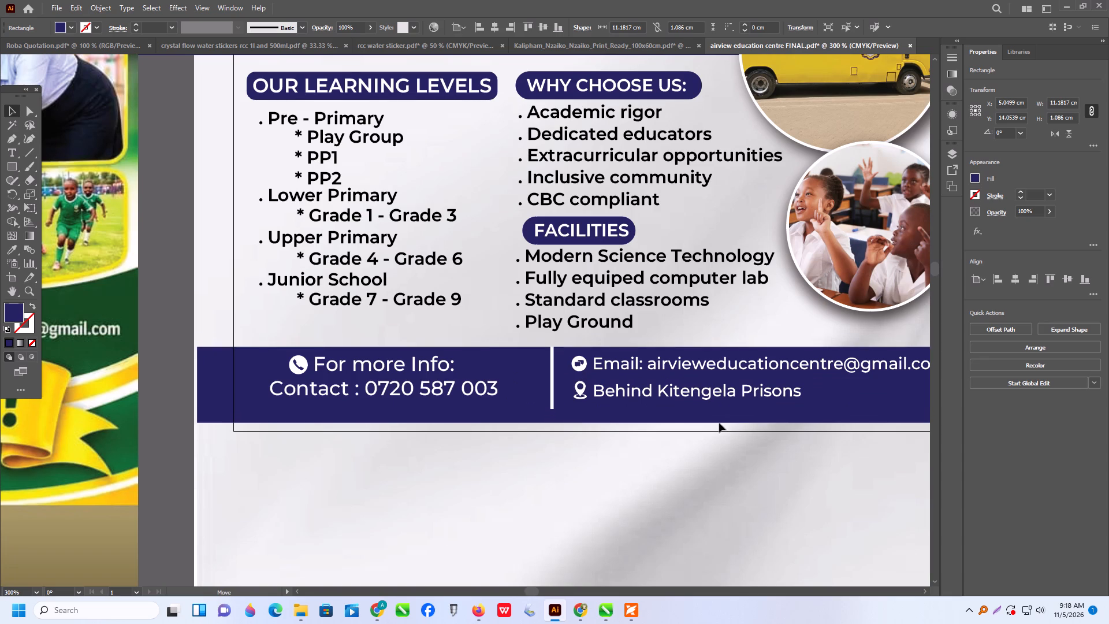
pyautogui.moveTo(719, 423); pyautogui.dragTo(721, 437)
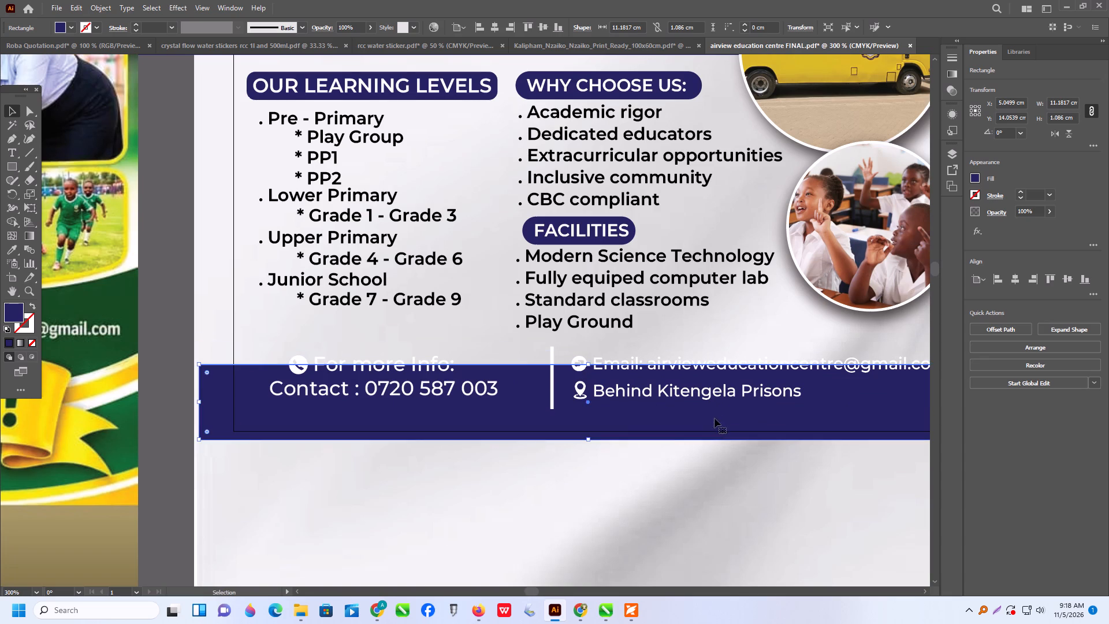
# Group the email and location lines, and lower all contact details with the white divider about 0.25 cm onto the navy bar.
pyautogui.click(705, 398)
pyautogui.keyDown('shift'); pyautogui.click(582, 392); pyautogui.keyUp('shift')
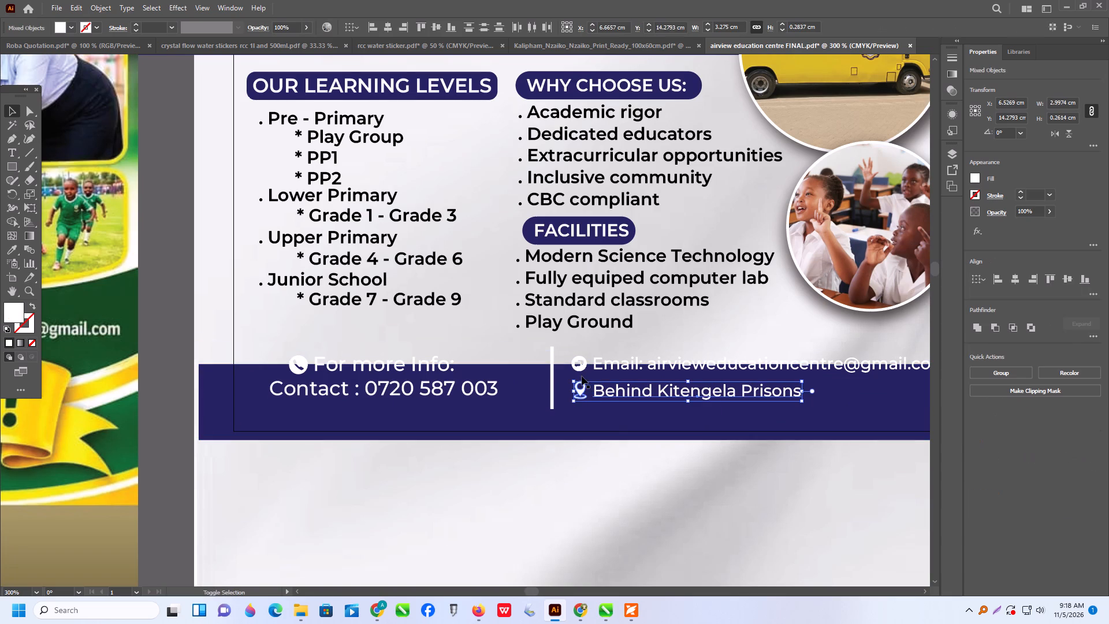
pyautogui.keyDown('shift'); pyautogui.click(581, 372); pyautogui.keyUp('shift')
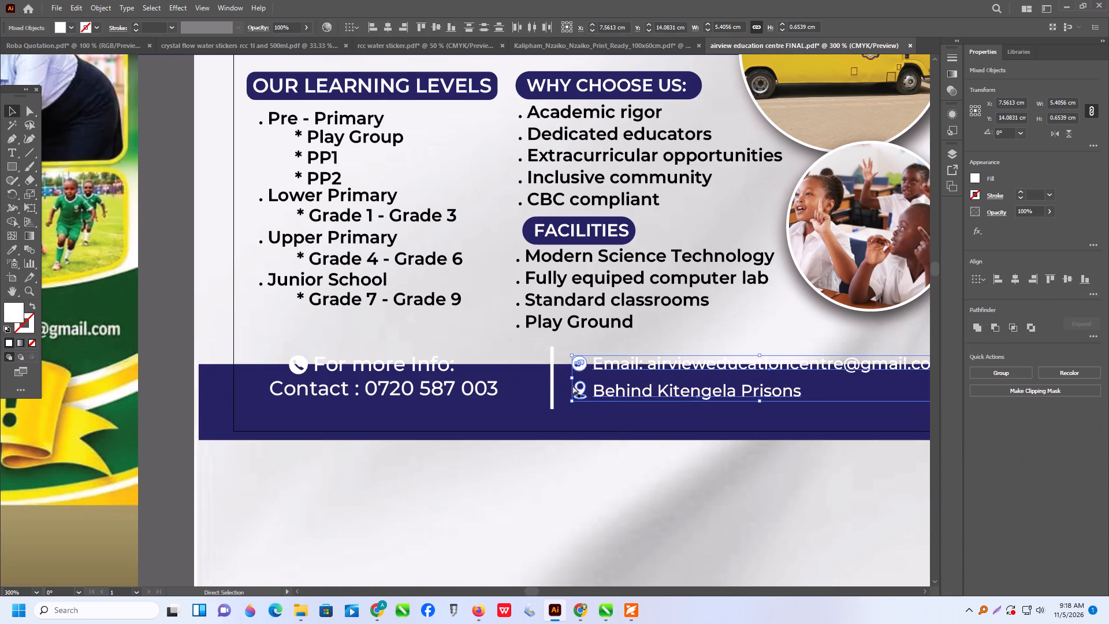
pyautogui.hotkey('ctrl', 'g')
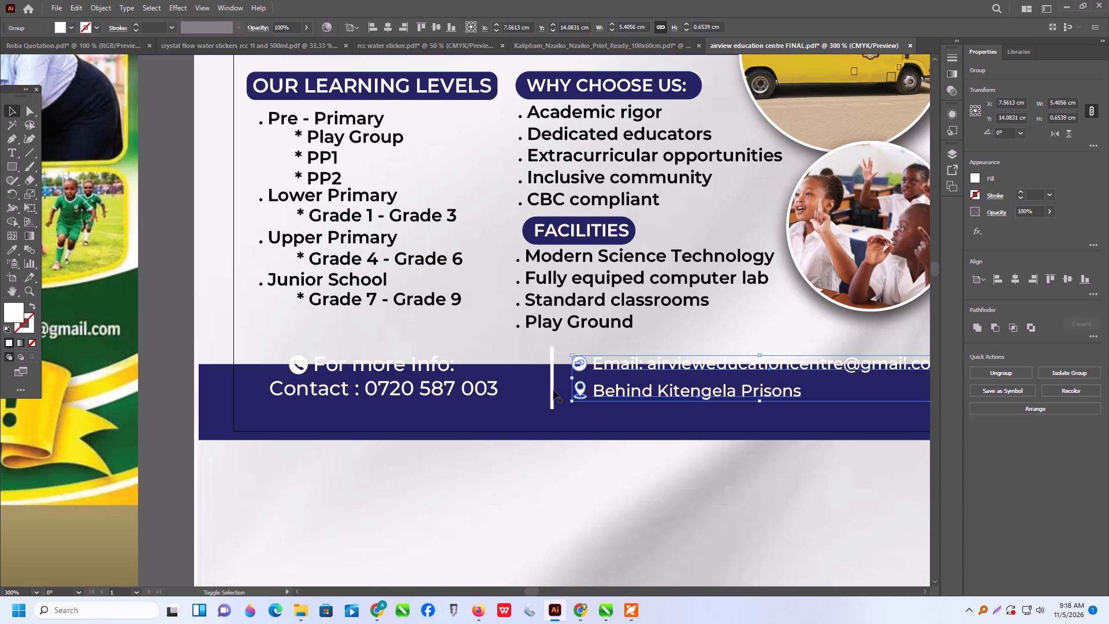
pyautogui.keyDown('shift'); pyautogui.click(553, 390); pyautogui.keyUp('shift')
pyautogui.keyDown('shift'); pyautogui.click(467, 393); pyautogui.keyUp('shift')
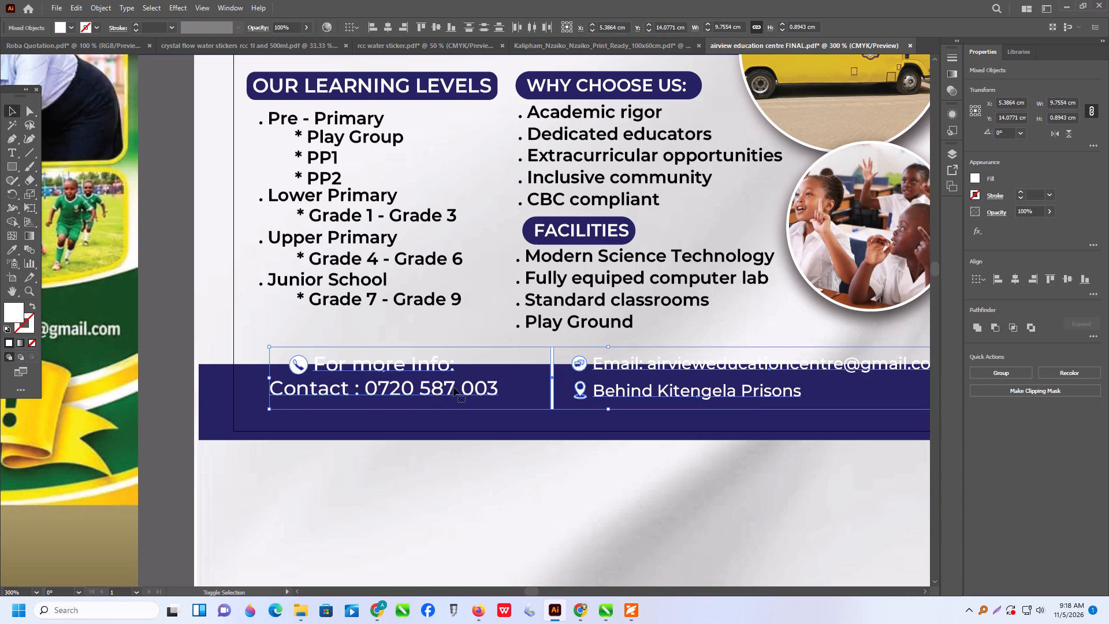
pyautogui.moveTo(451, 387); pyautogui.dragTo(451, 403)
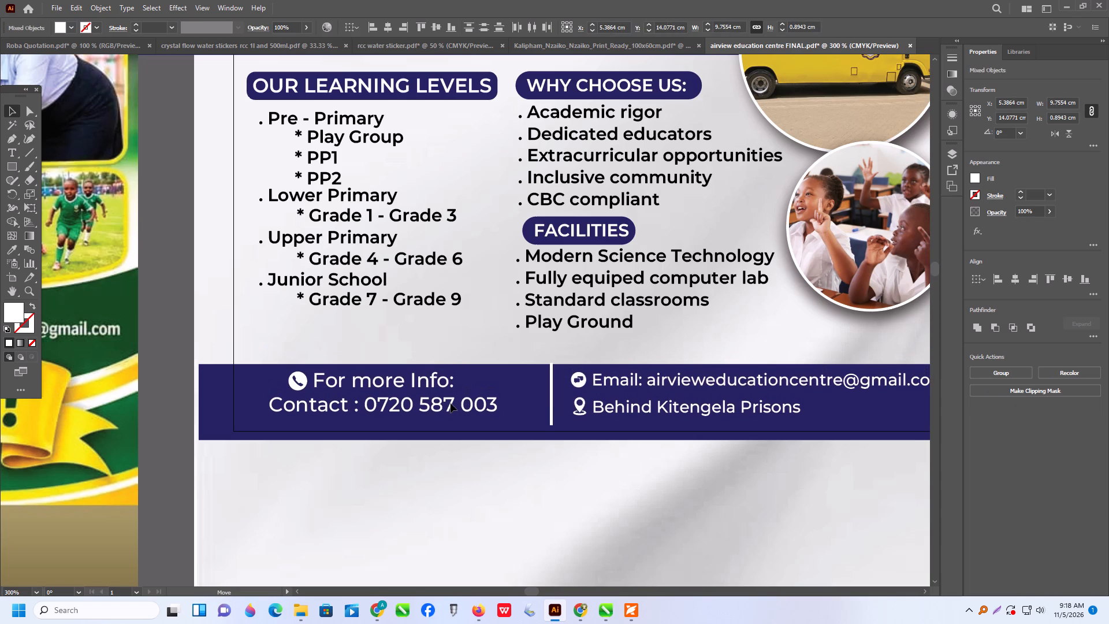
pyautogui.moveTo(451, 403); pyautogui.dragTo(452, 404)
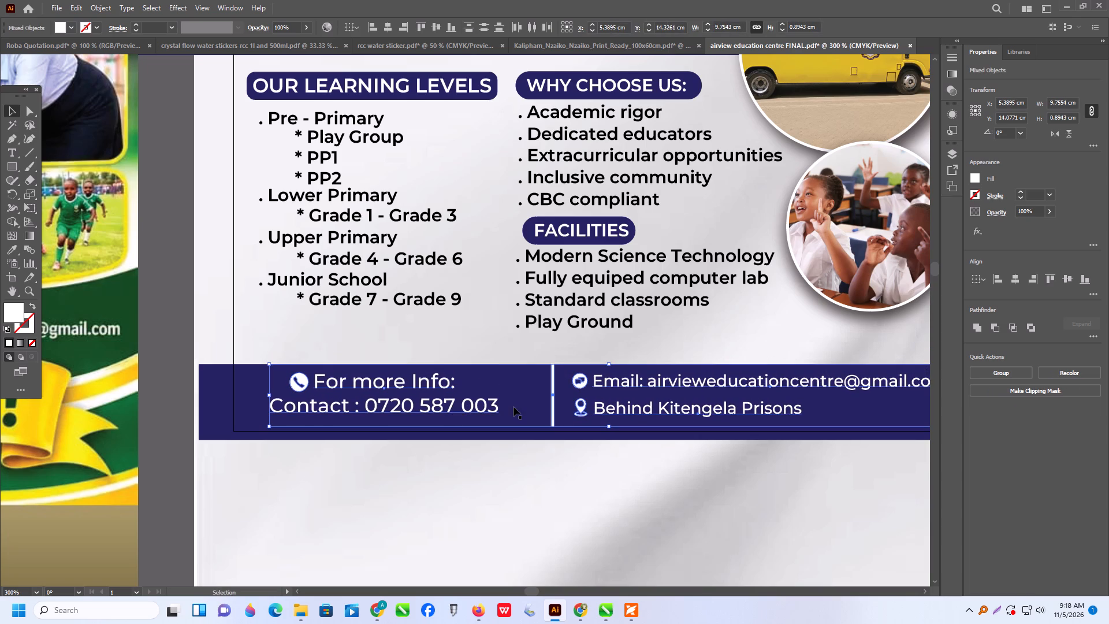
# Group all the contact details with the divider and centre the group horizontally.
pyautogui.hotkey('ctrl', 'g')
pyautogui.click(1014, 283)
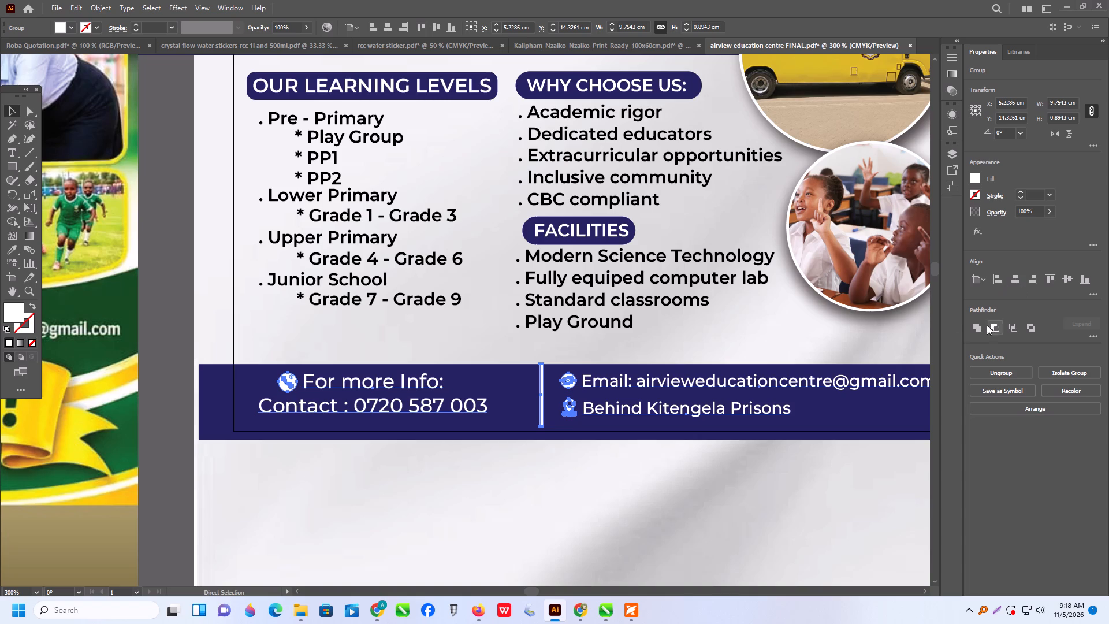
# Ungroup the WHY CHOOSE US and FACILITIES column and move the FACILITIES section down about 0.4 cm, just above the contact bar.
pyautogui.keyDown('alt'); pyautogui.scroll(2, 894, 360); pyautogui.keyUp('alt')
pyautogui.scroll(1, 738, 412)
pyautogui.keyDown('alt'); pyautogui.scroll(-2, 716, 422); pyautogui.keyUp('alt')
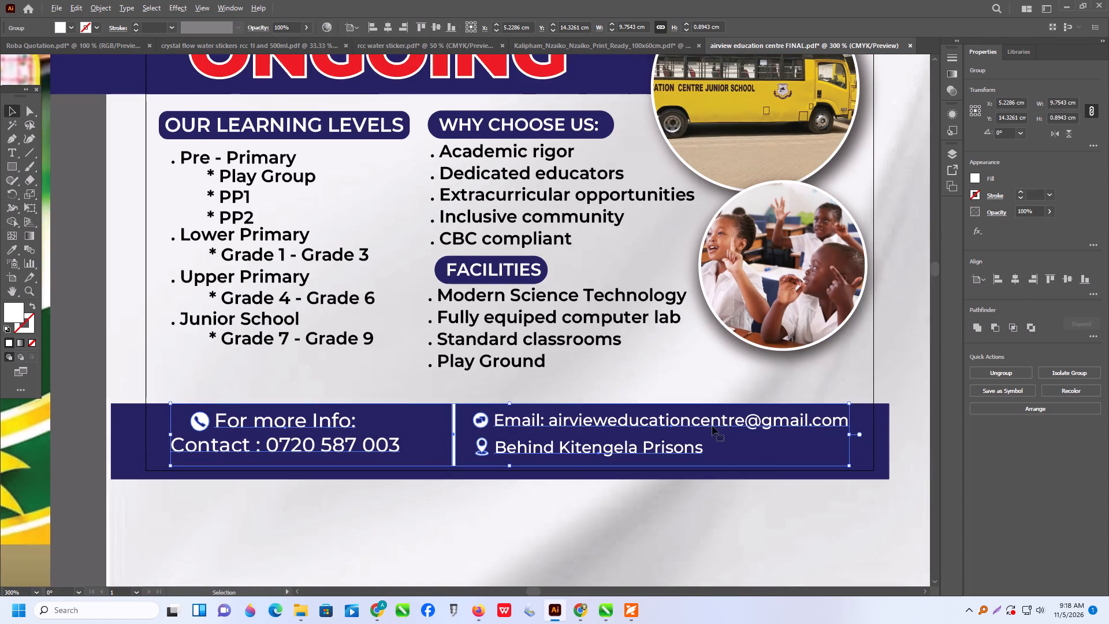
pyautogui.click(472, 340)
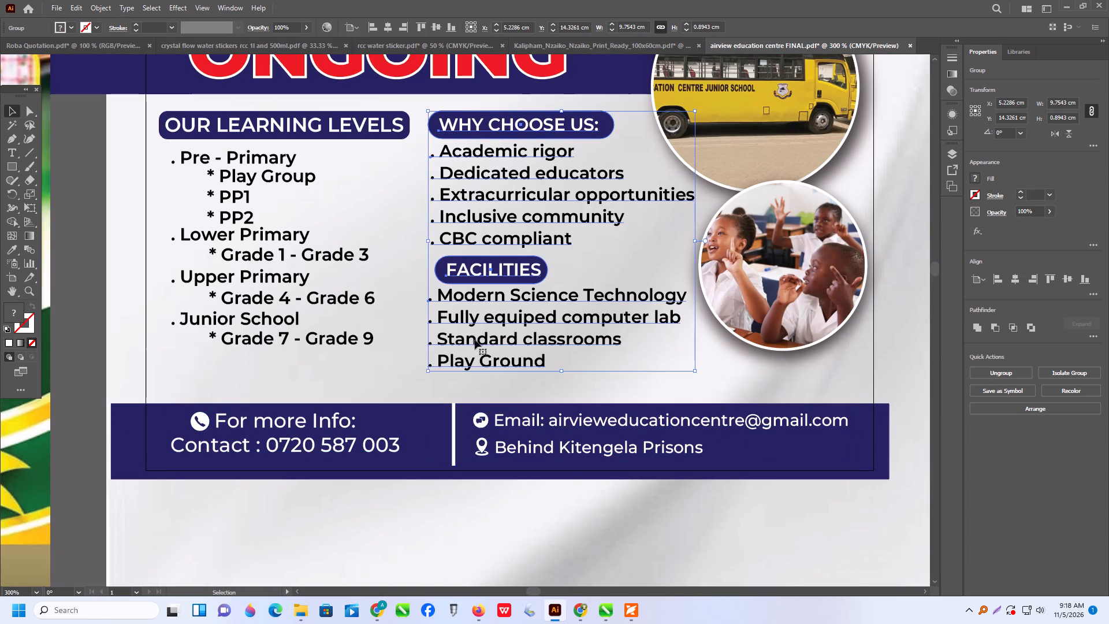
pyautogui.rightClick(481, 329)
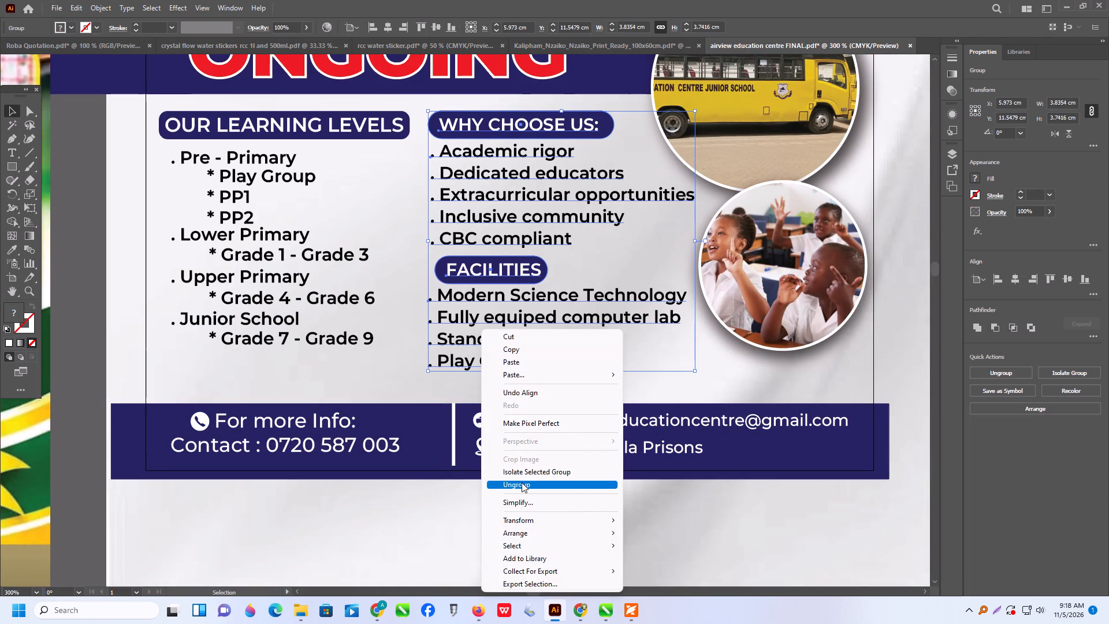
pyautogui.click(522, 482)
pyautogui.click(773, 370)
pyautogui.click(589, 340)
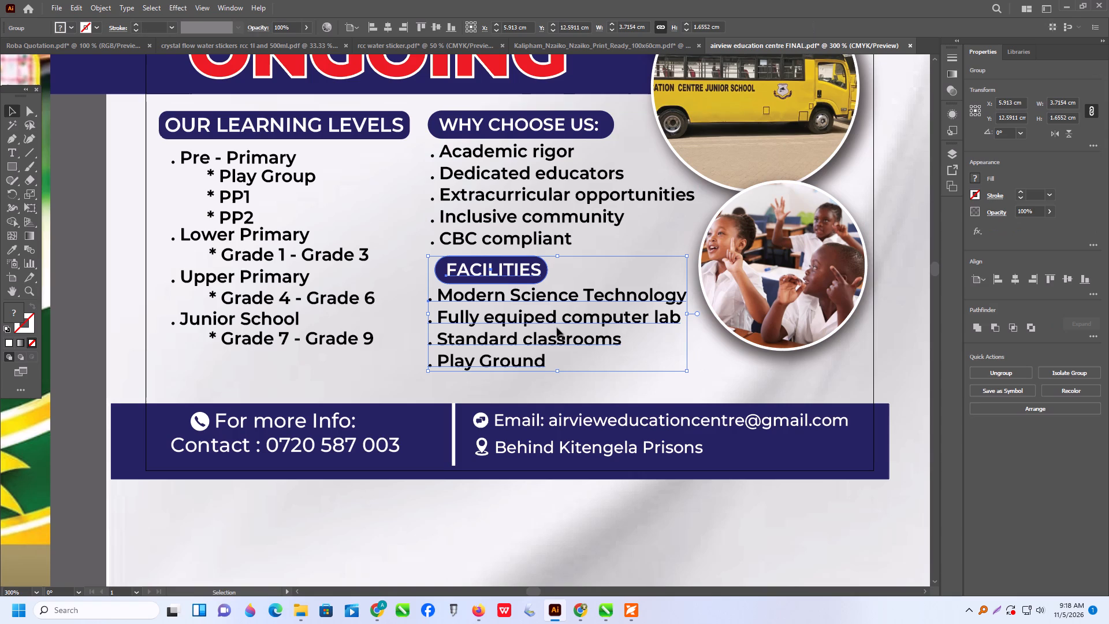
pyautogui.moveTo(500, 281); pyautogui.dragTo(503, 300)
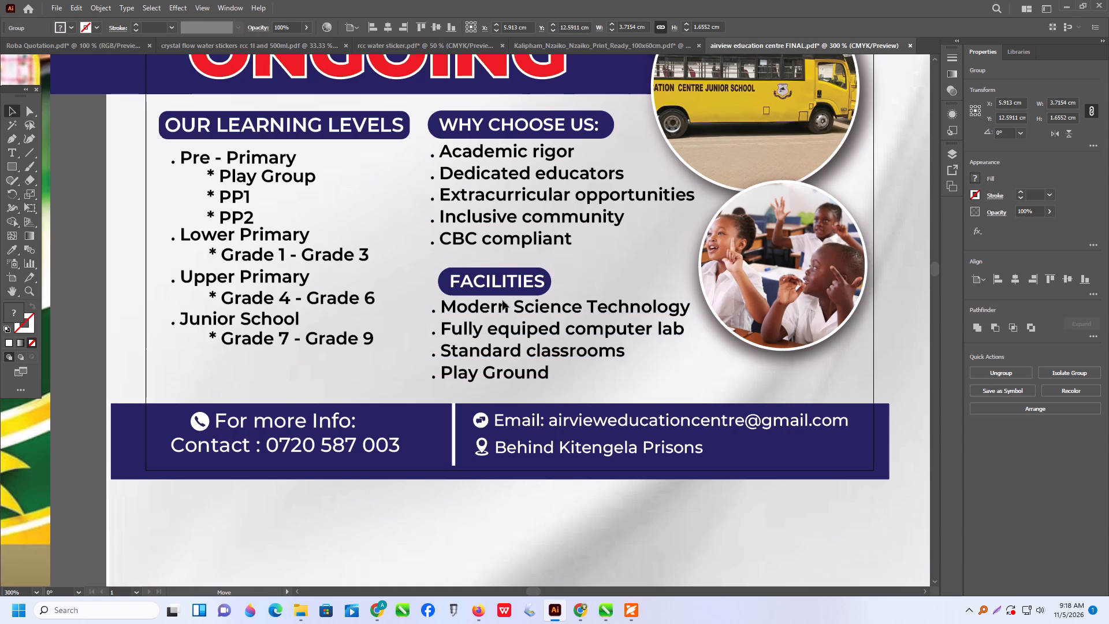
pyautogui.moveTo(503, 300); pyautogui.dragTo(501, 310)
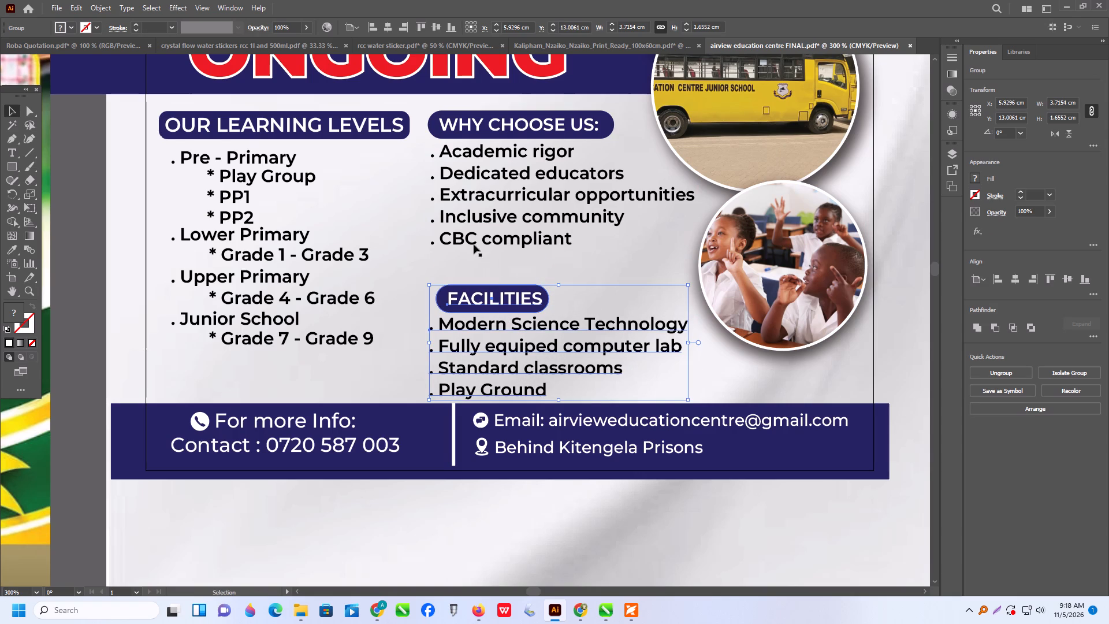
# Lock the light background artwork behind the poster's section lists.
pyautogui.scroll(5, 522, 241)
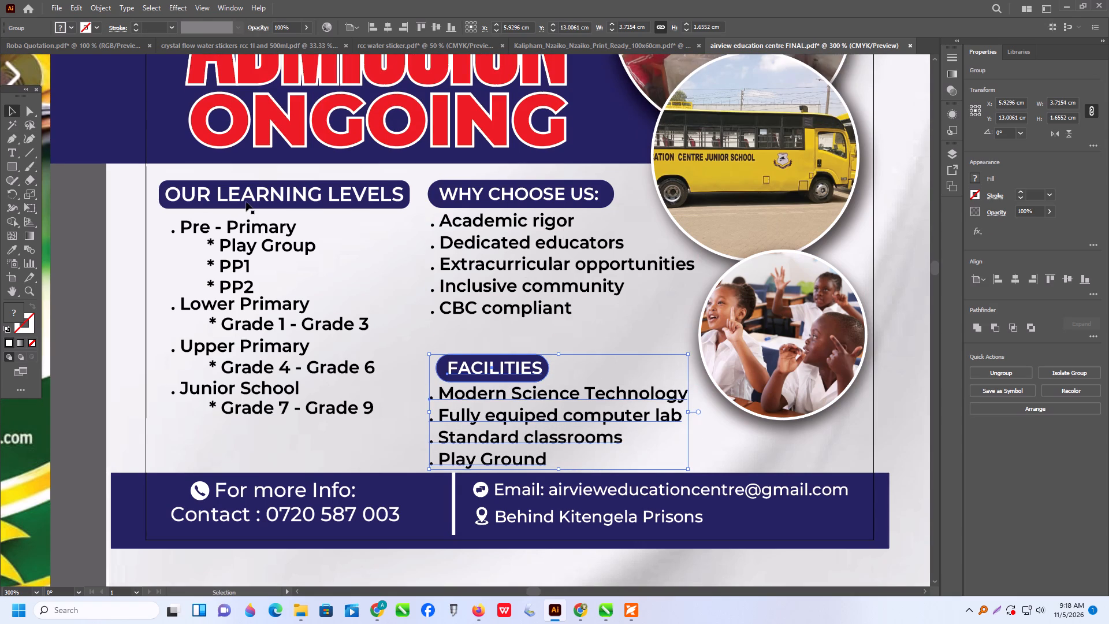
pyautogui.click(246, 202)
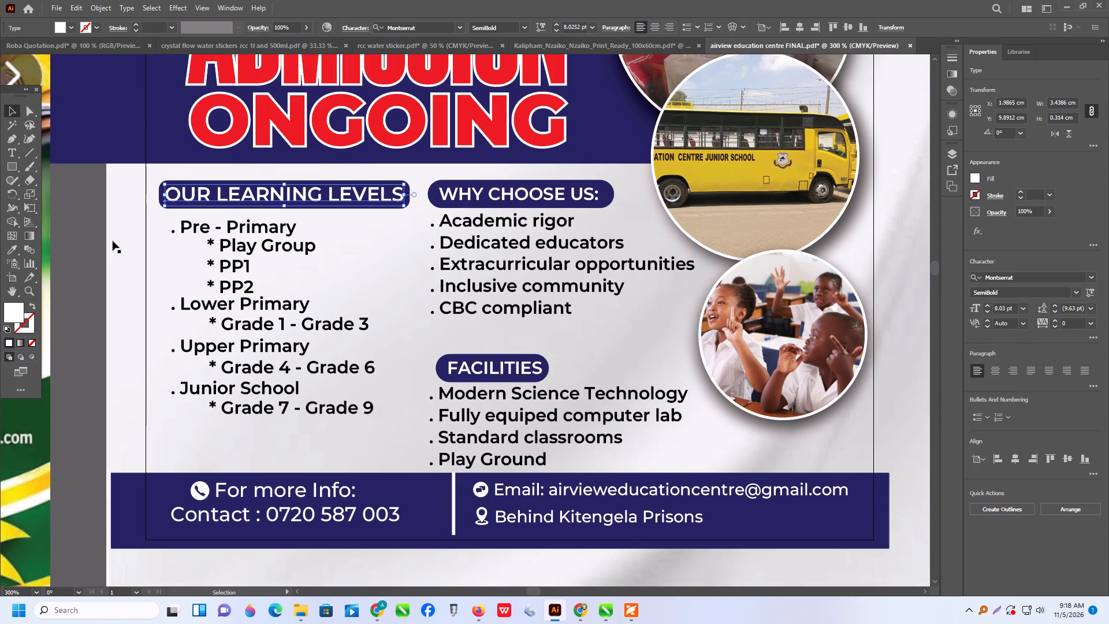
pyautogui.click(115, 242)
pyautogui.hotkey('ctrl', '2')
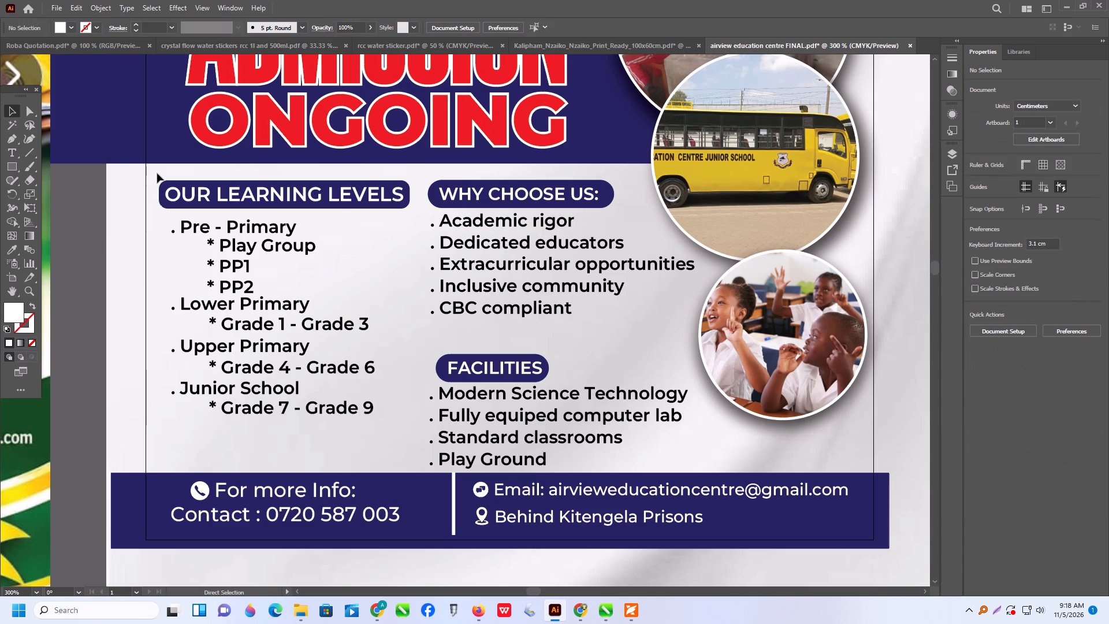
# Move the OUR LEARNING LEVELS and WHY CHOOSE US sections up about 0.2 cm and slightly left, just beneath the navy ADMISSION ONGOING banner.
pyautogui.moveTo(157, 173); pyautogui.dragTo(322, 428)
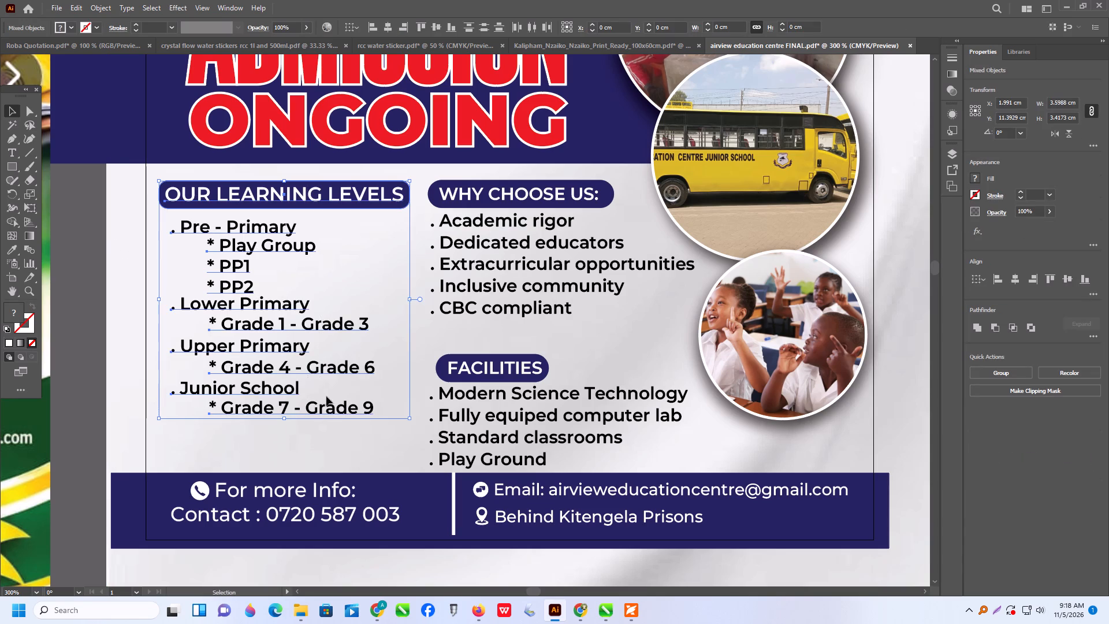
pyautogui.click(346, 408)
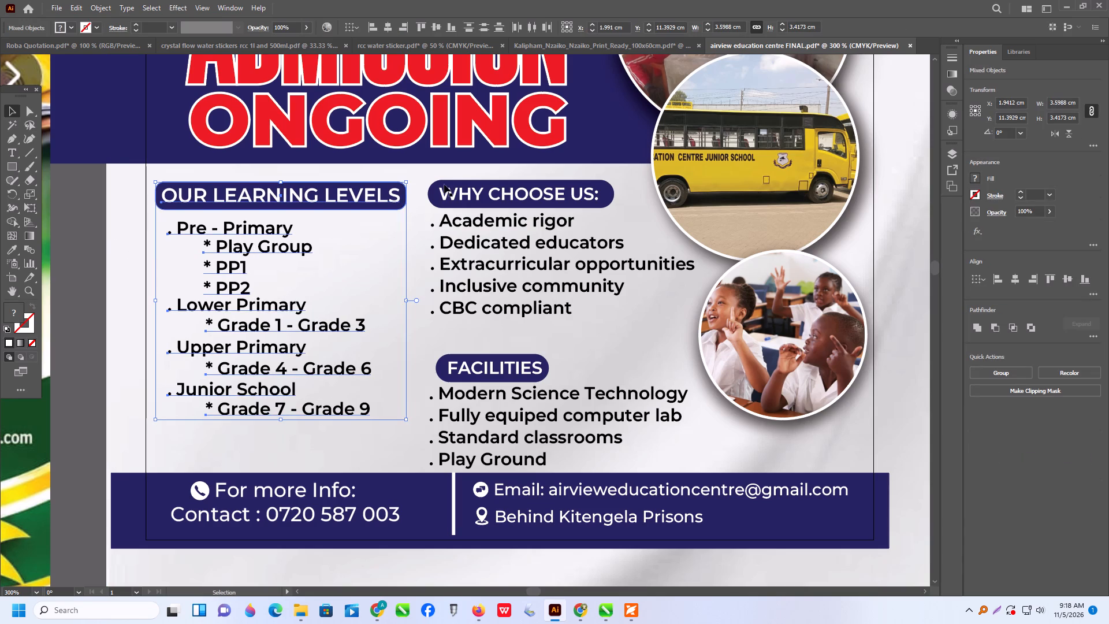
pyautogui.moveTo(433, 173); pyautogui.dragTo(527, 318)
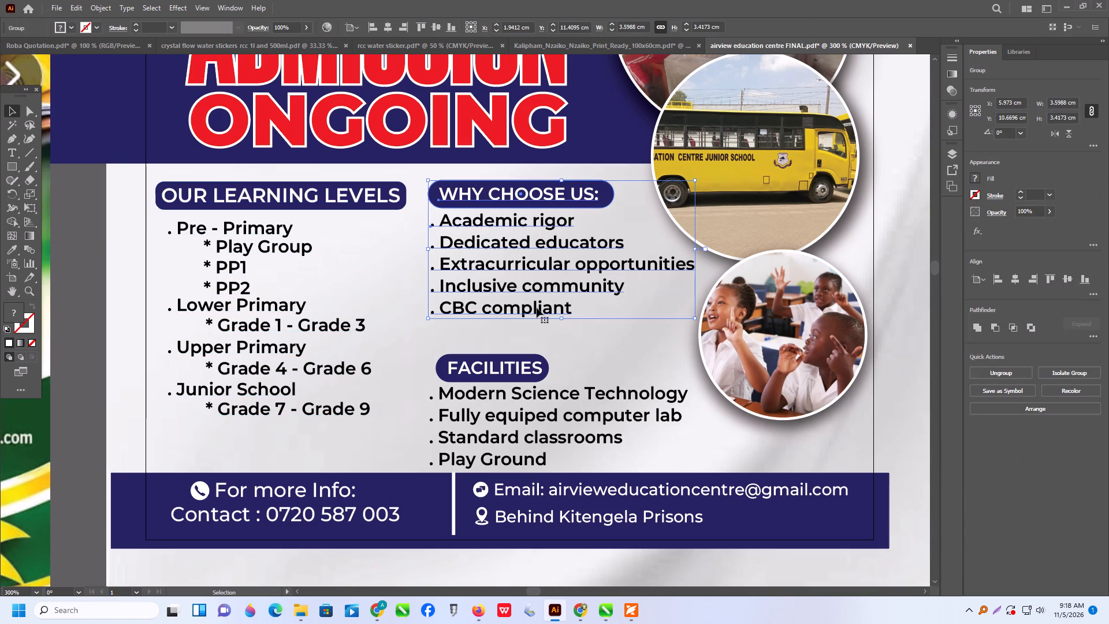
pyautogui.moveTo(537, 308); pyautogui.dragTo(531, 295)
pyautogui.moveTo(190, 170); pyautogui.dragTo(296, 430)
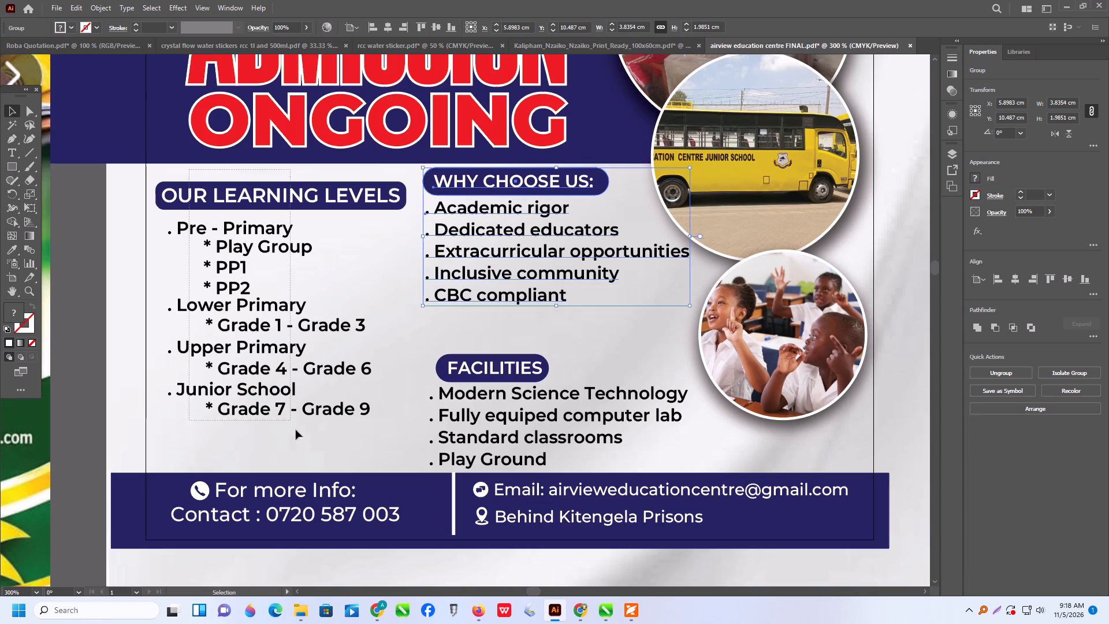
pyautogui.moveTo(296, 430); pyautogui.dragTo(296, 429)
pyautogui.moveTo(282, 406); pyautogui.dragTo(282, 392)
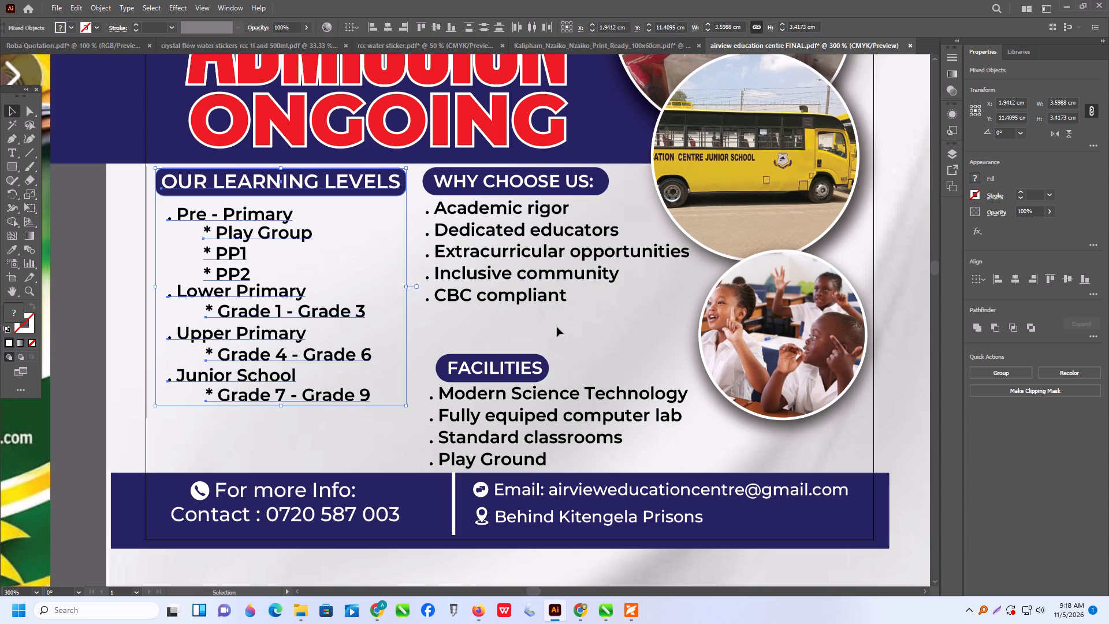
# Ungroup the WHY CHOOSE US section to separate its bullet list from the heading pill.
pyautogui.click(561, 289)
pyautogui.rightClick(564, 292)
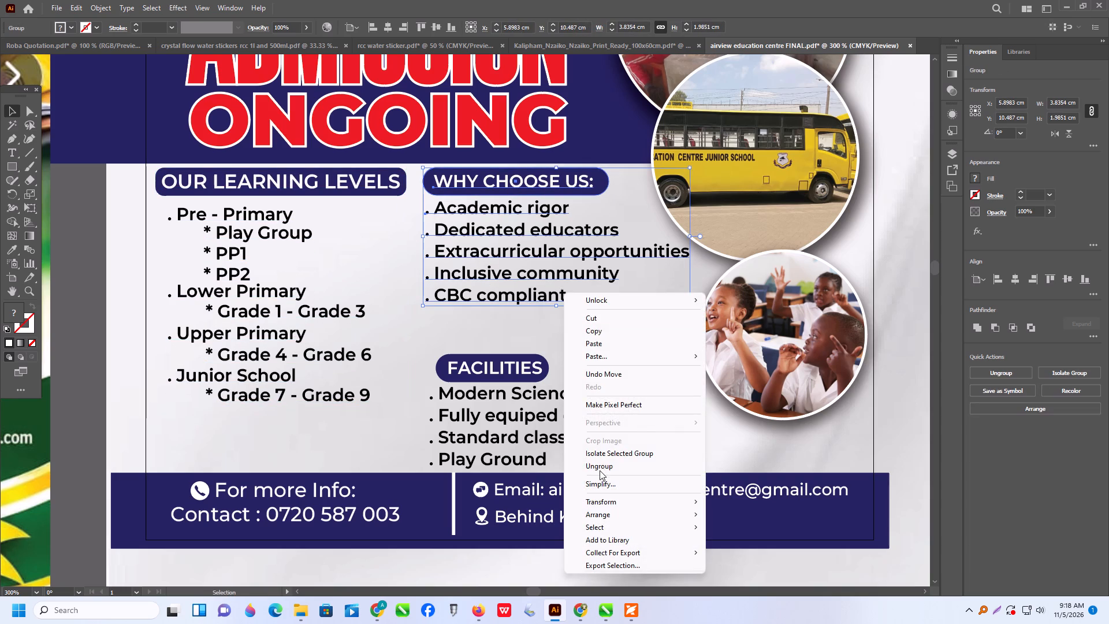
pyautogui.click(600, 470)
pyautogui.click(603, 347)
# Add the point ". Pocket friendly school fees" beneath "CBC compliant" in the WHY CHOOSE US list.
pyautogui.click(531, 296)
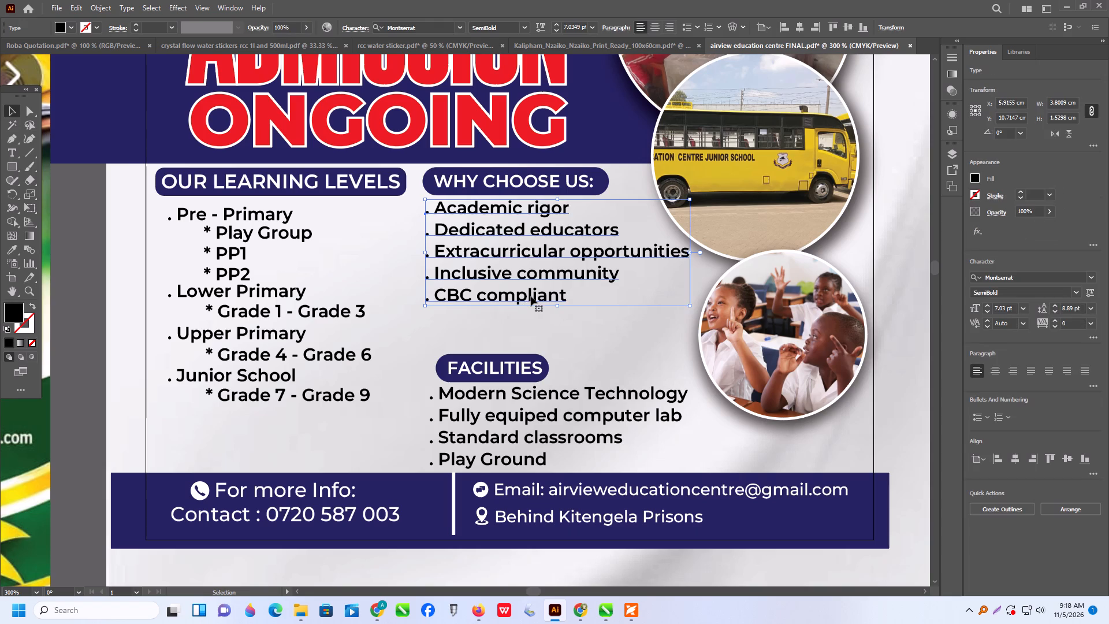
pyautogui.scroll(2, 537, 307)
pyautogui.keyDown('alt'); pyautogui.scroll(-2, 561, 346); pyautogui.keyUp('alt')
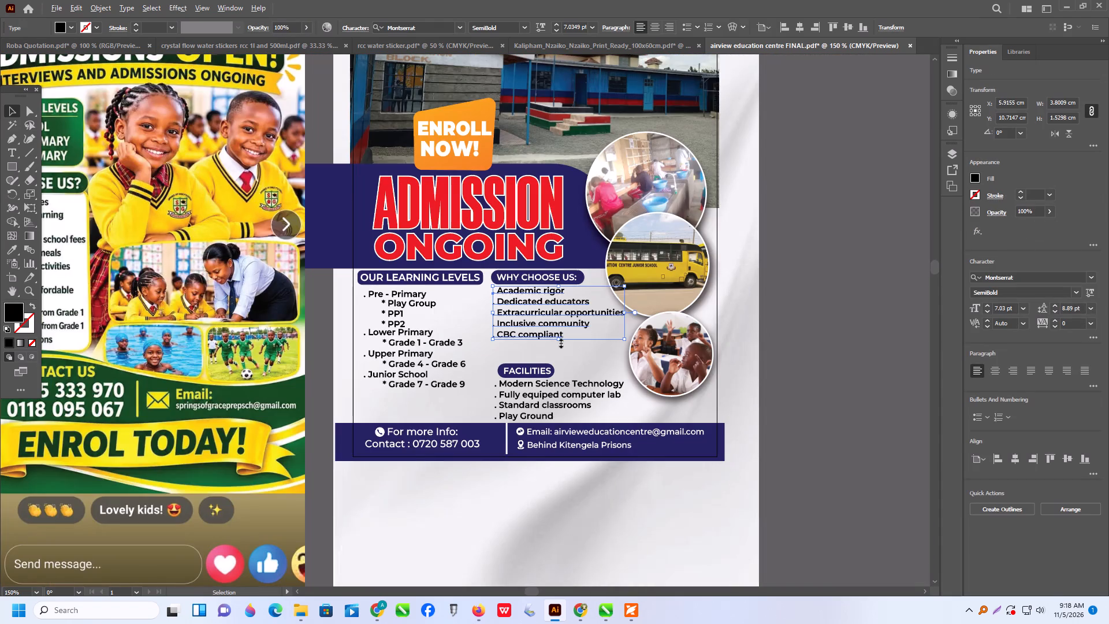
pyautogui.keyDown('alt'); pyautogui.scroll(-1, 560, 342); pyautogui.keyUp('alt')
pyautogui.keyDown('alt'); pyautogui.scroll(1, 228, 272); pyautogui.keyUp('alt')
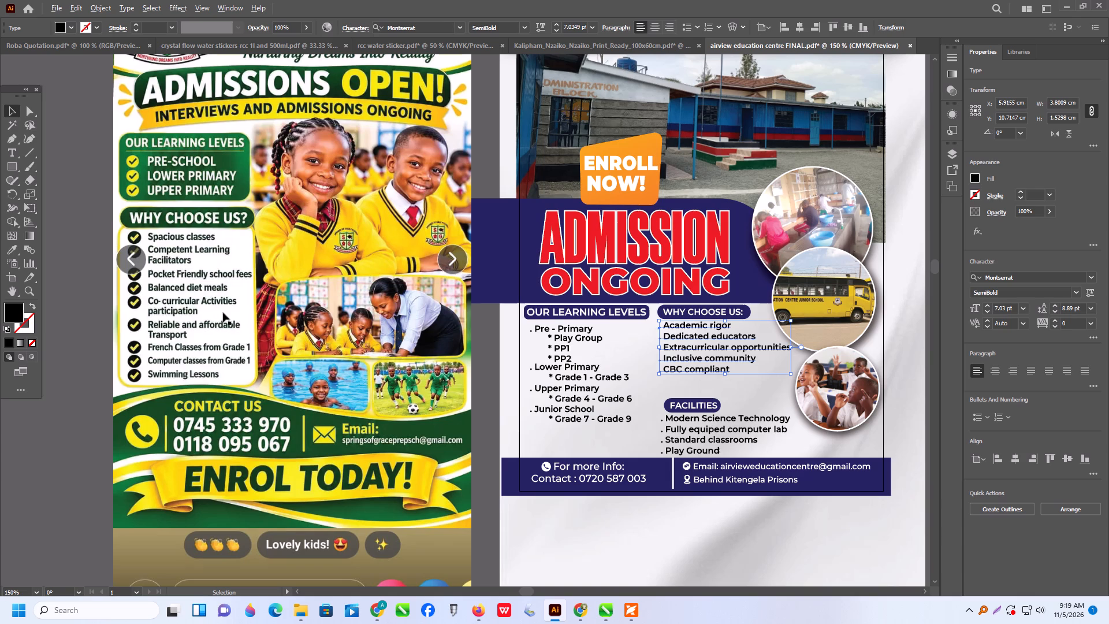
pyautogui.doubleClick(729, 370)
pyautogui.tripleClick(728, 369)
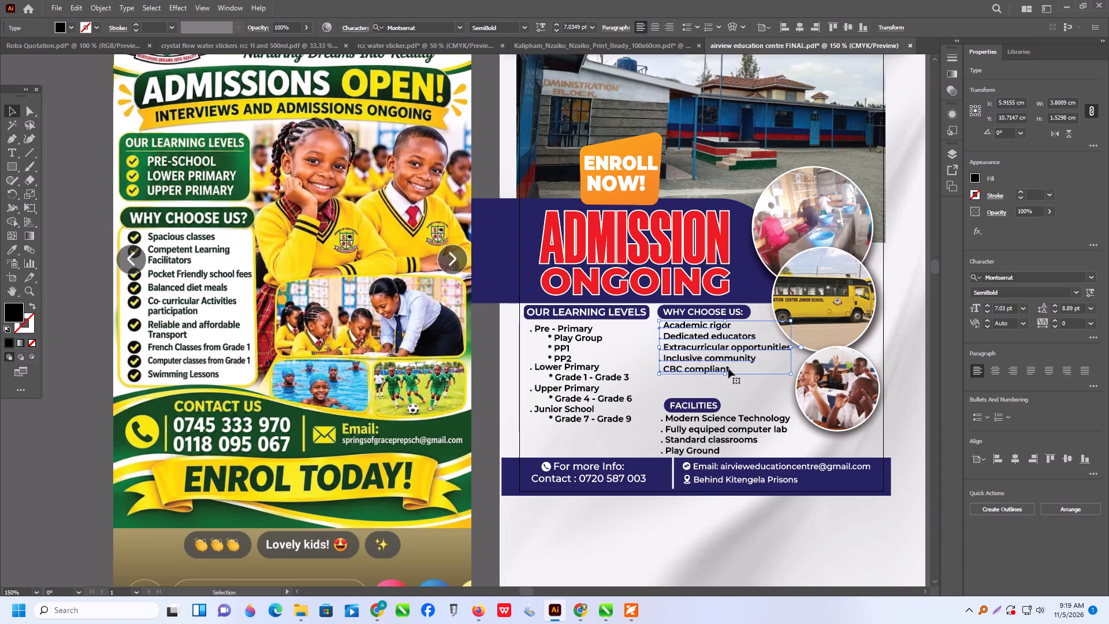
pyautogui.tripleClick(728, 369)
pyautogui.click(728, 369)
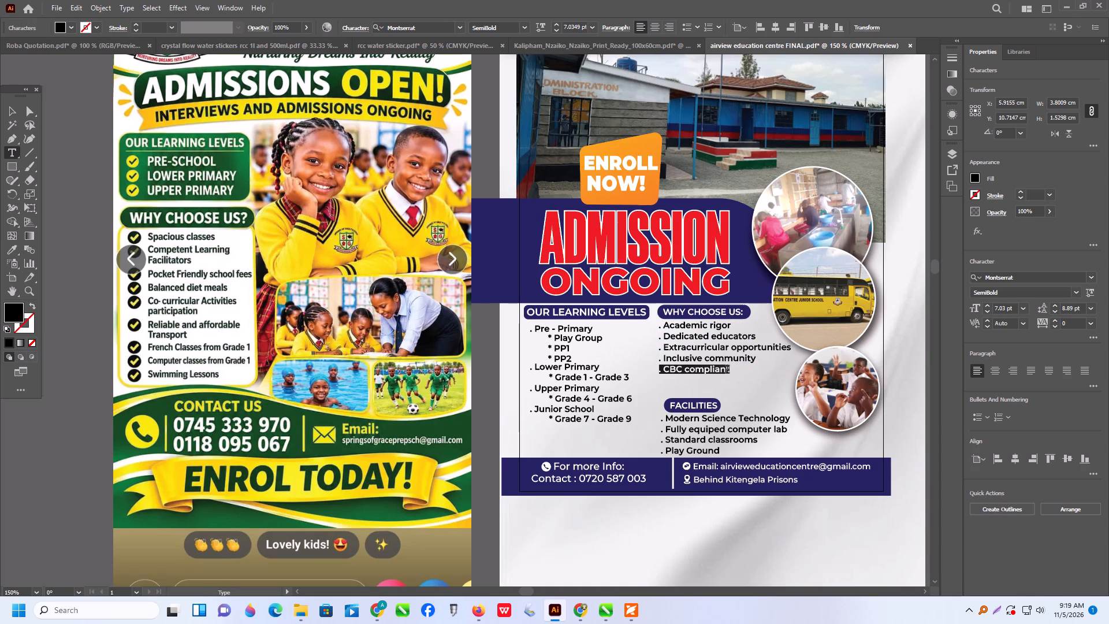
pyautogui.click(729, 371)
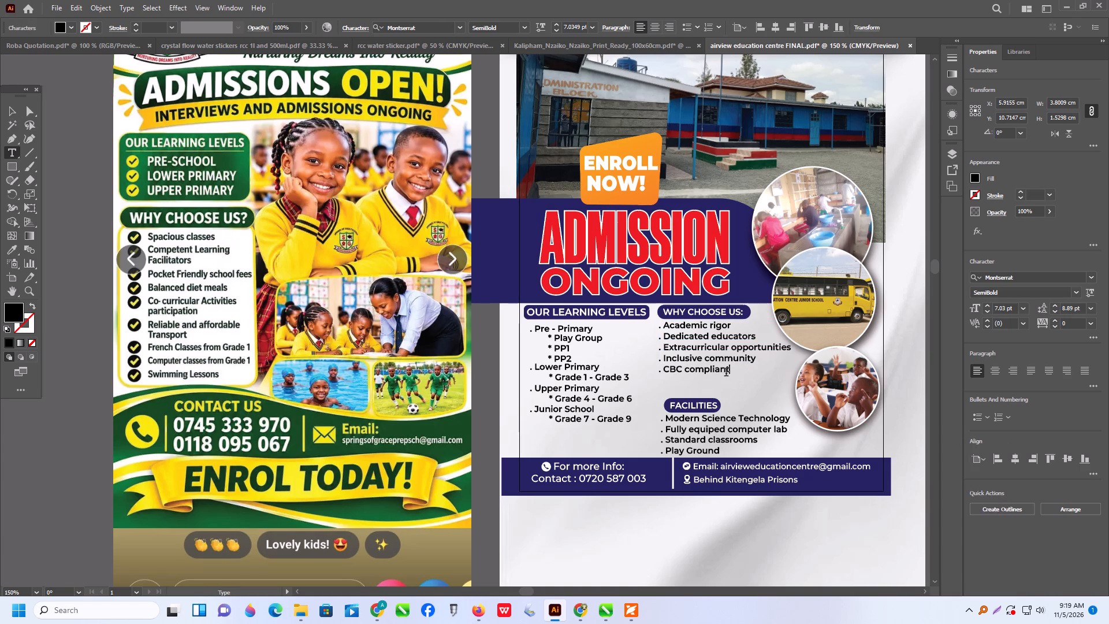
pyautogui.press('Return')
pyautogui.write('.')
pyautogui.press('space')
pyautogui.press('p')
pyautogui.press('o')
pyautogui.write('cket')
pyautogui.press('space')
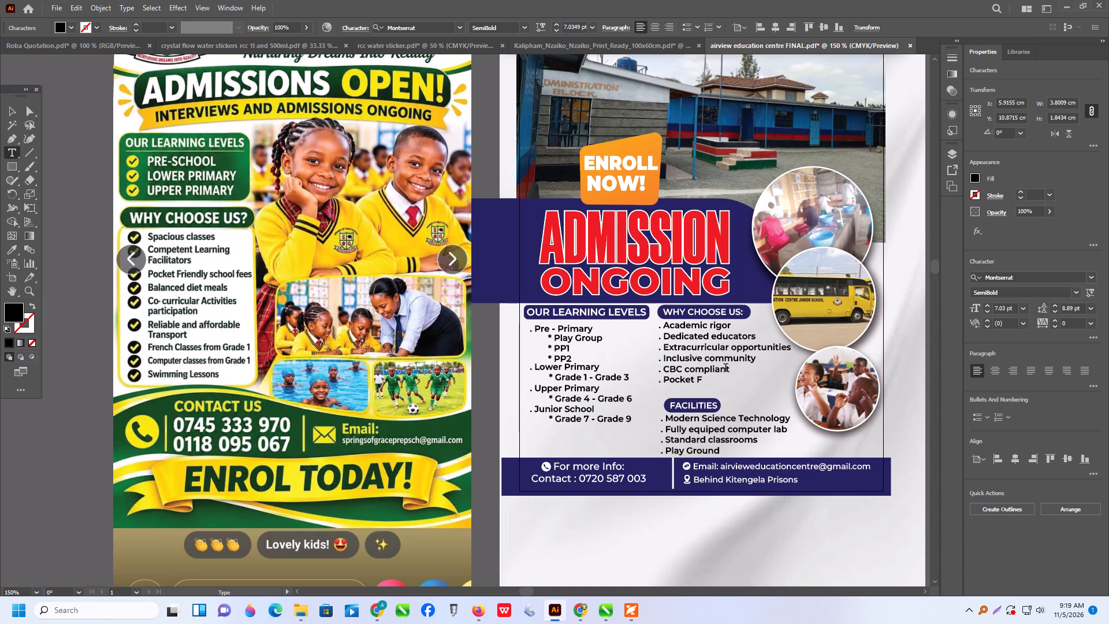
pyautogui.press('BackSpace')
pyautogui.press('f')
pyautogui.press('BackSpace')
pyautogui.write('frie')
pyautogui.write('ndly')
pyautogui.press('space')
pyautogui.write('schoo')
pyautogui.press('l')
pyautogui.press('space')
pyautogui.write('fees')
# Start another line in the WHY CHOOSE US list with a full-stop bullet and a space.
pyautogui.press('Return')
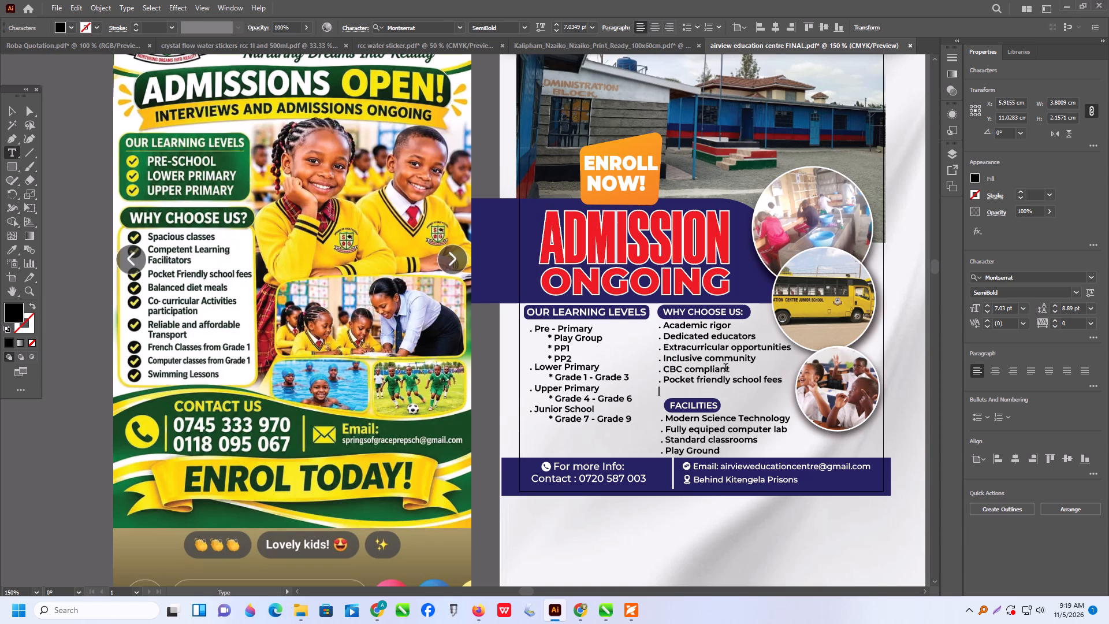
pyautogui.write('.')
pyautogui.press('space')
# Move the orange ENROLL NOW! badge up about 0.66 cm and slightly left over the school building photo.
pyautogui.scroll(6, 789, 330)
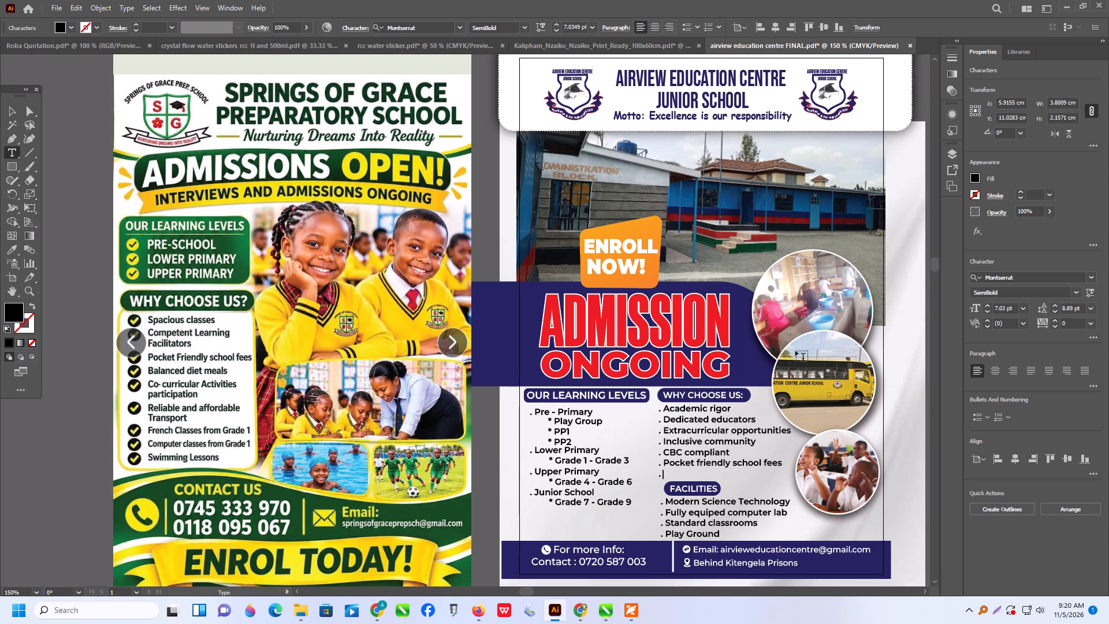
pyautogui.scroll(2, 795, 351)
pyautogui.click(601, 291)
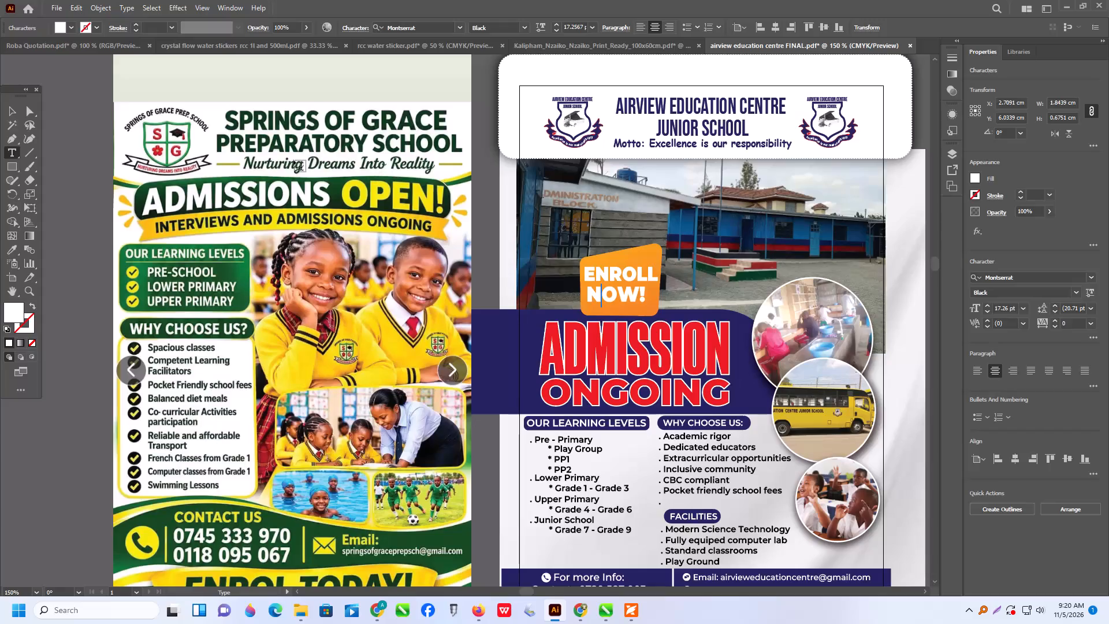
pyautogui.click(4, 108)
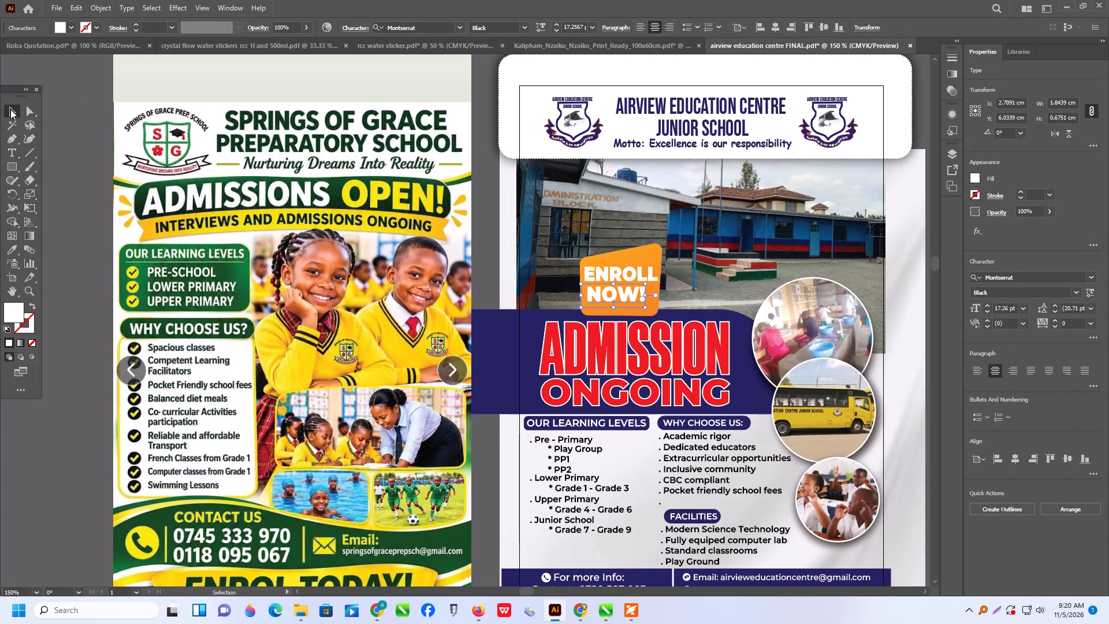
pyautogui.click(10, 109)
pyautogui.click(735, 258)
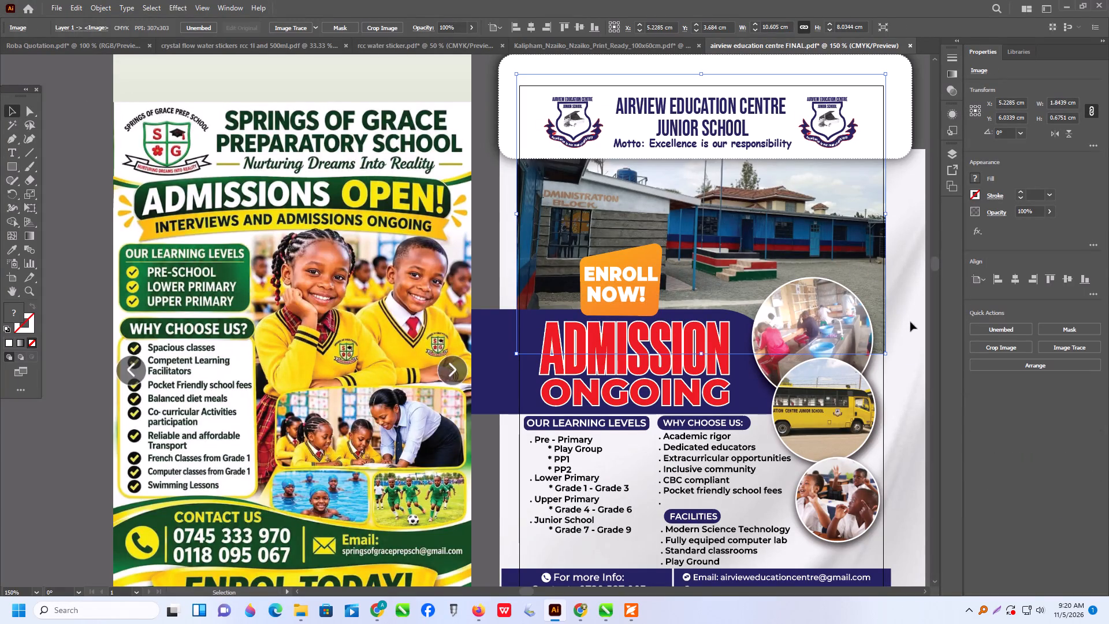
pyautogui.click(911, 322)
pyautogui.click(631, 289)
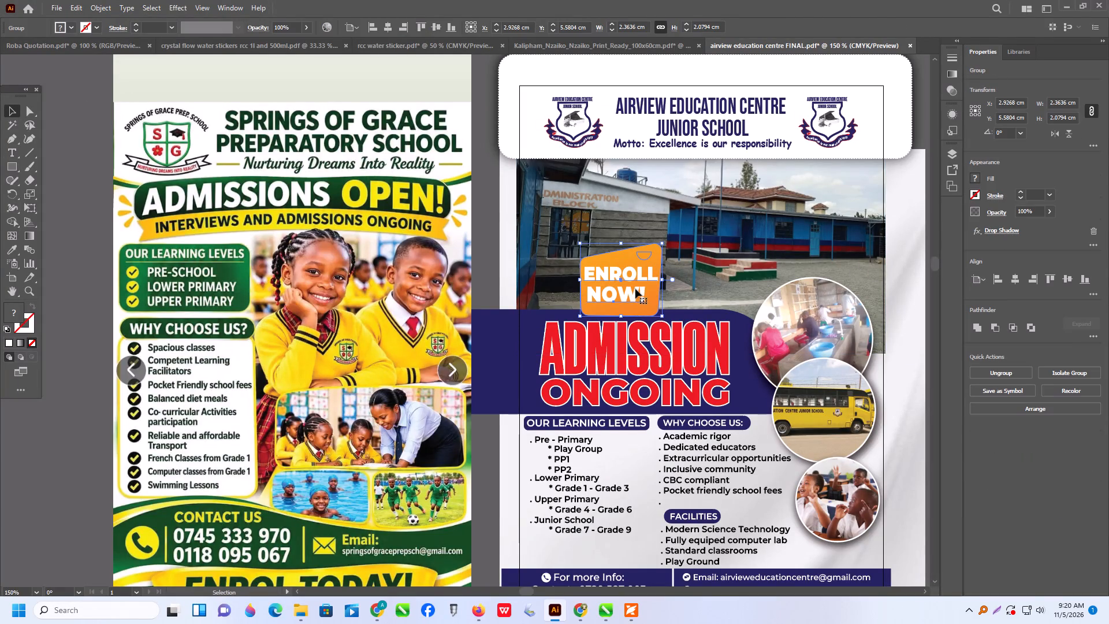
pyautogui.moveTo(635, 289); pyautogui.dragTo(630, 266)
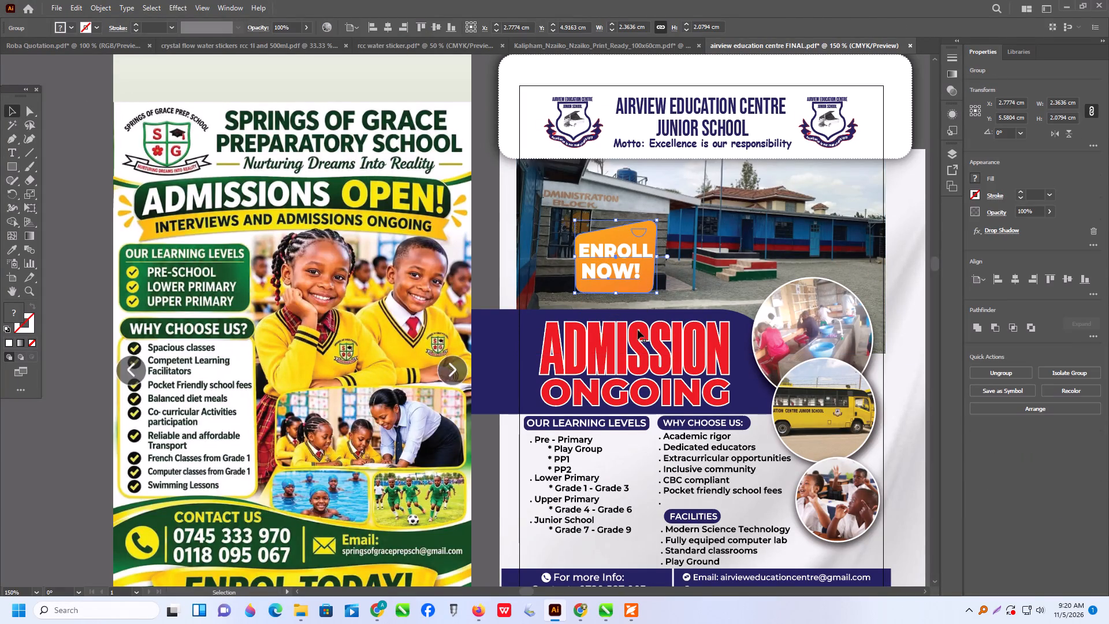
# Move the navy ADMISSION ONGOING banner with its lettering up about 0.56 cm, to just beneath the ENROLL NOW! badge.
pyautogui.click(638, 330)
pyautogui.keyDown('shift'); pyautogui.click(656, 316); pyautogui.keyUp('shift')
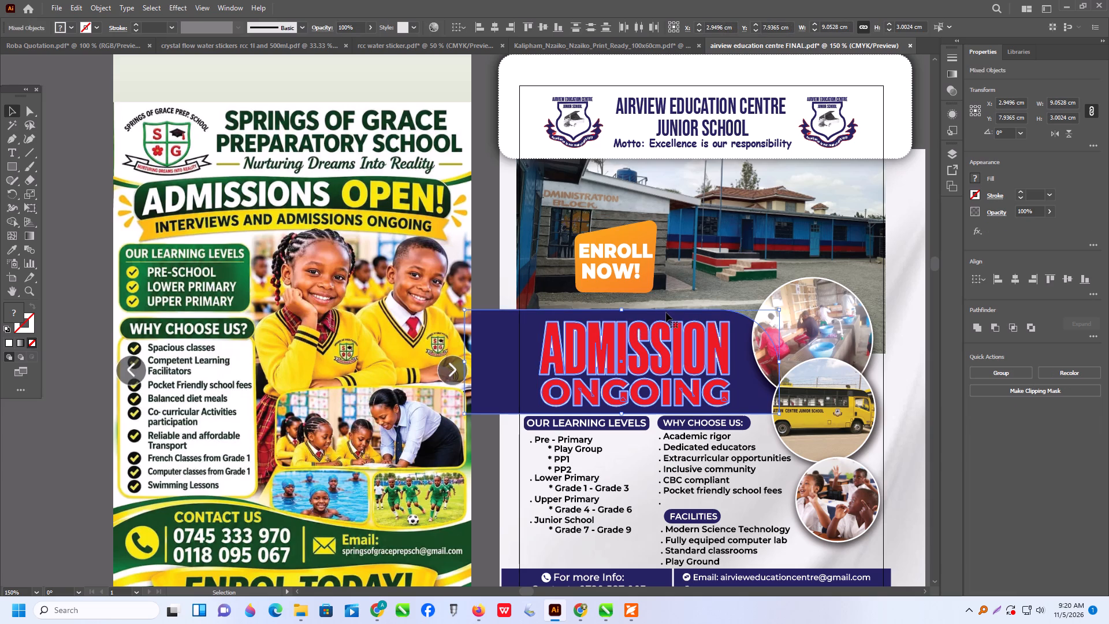
pyautogui.moveTo(666, 313); pyautogui.dragTo(667, 293)
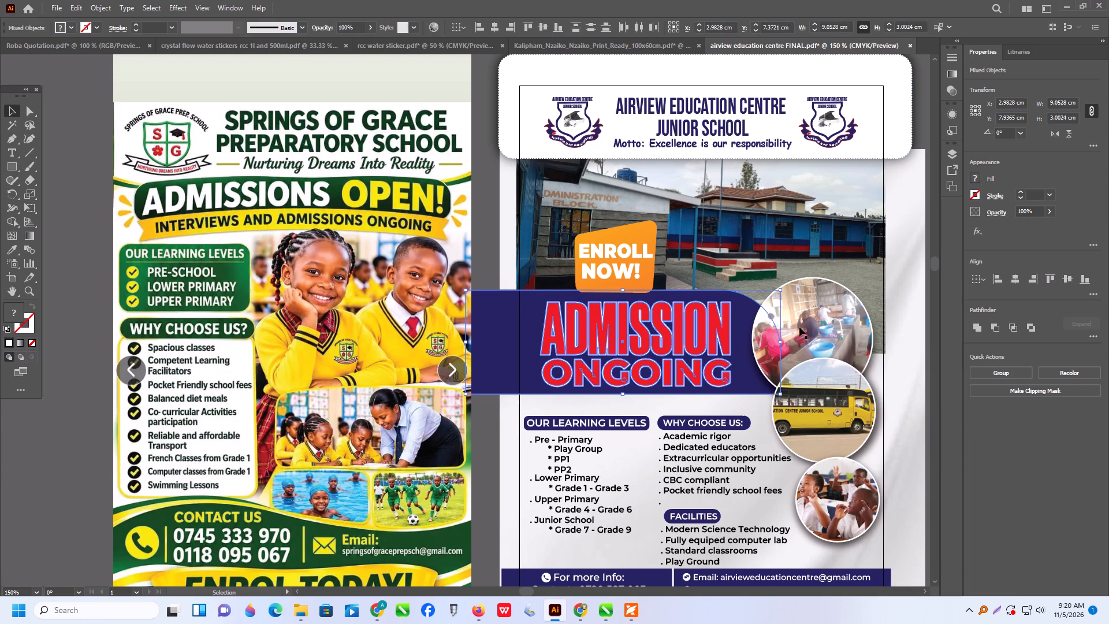
# Move the OUR LEARNING LEVELS heading and list up about 0.5 cm, just beneath the navy banner.
pyautogui.scroll(-1, 812, 331)
pyautogui.scroll(-7, 709, 402)
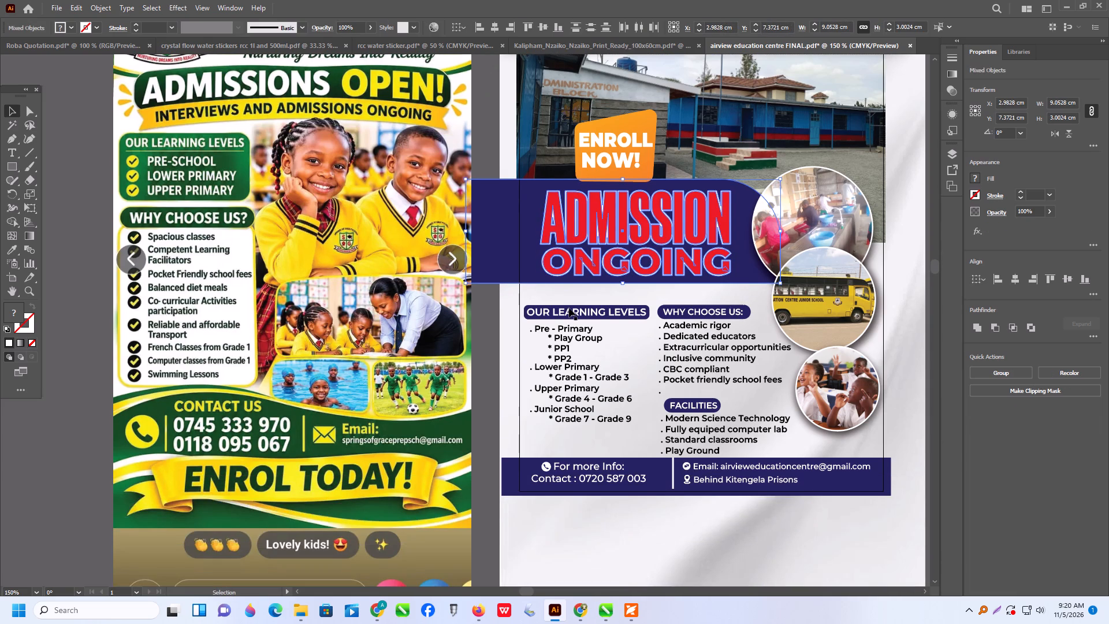
pyautogui.moveTo(539, 295); pyautogui.dragTo(768, 447)
pyautogui.moveTo(768, 447); pyautogui.dragTo(634, 419)
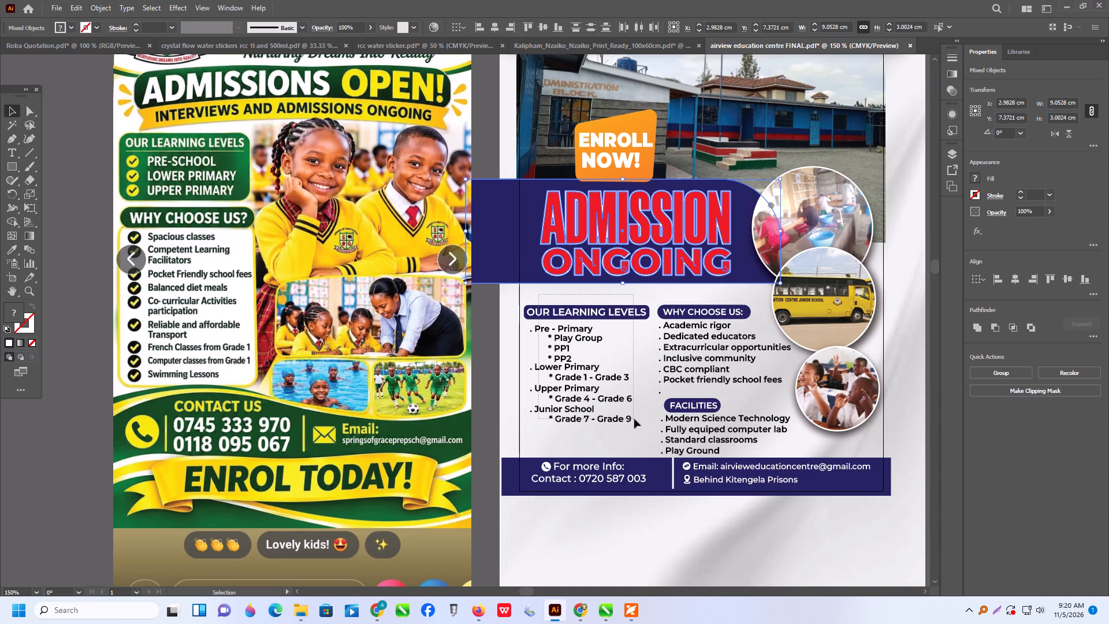
pyautogui.moveTo(634, 419); pyautogui.dragTo(636, 428)
pyautogui.moveTo(570, 388); pyautogui.dragTo(570, 386)
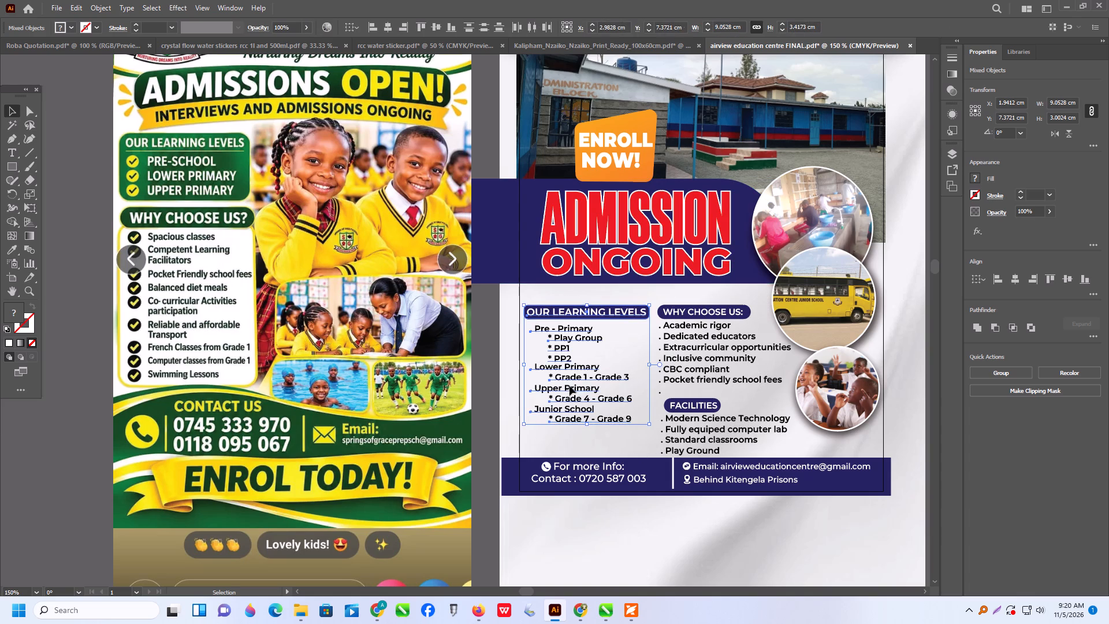
pyautogui.moveTo(570, 386); pyautogui.dragTo(570, 370)
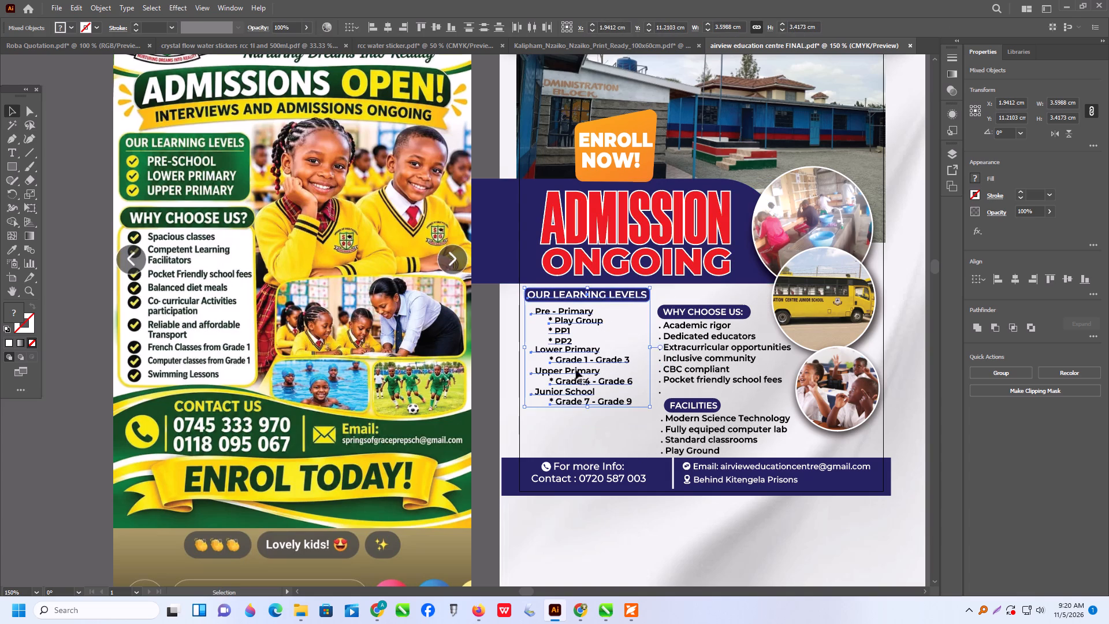
# Move the WHY CHOOSE US heading and list up about 0.5 cm and 0.1 cm left, level with OUR LEARNING LEVELS.
pyautogui.moveTo(702, 296); pyautogui.dragTo(724, 385)
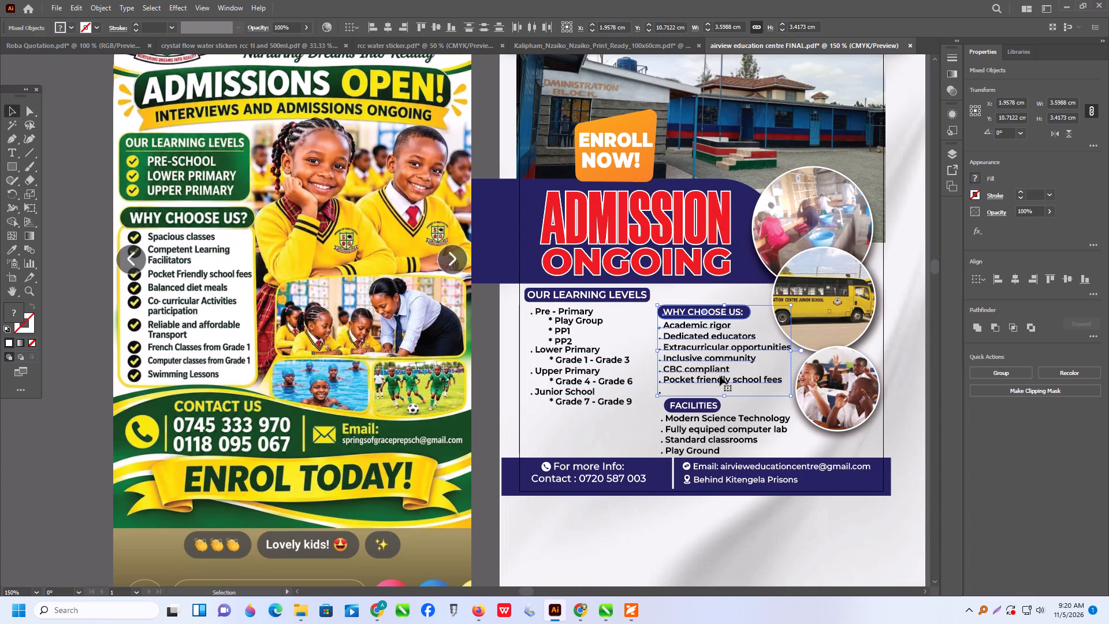
pyautogui.moveTo(719, 376); pyautogui.dragTo(716, 360)
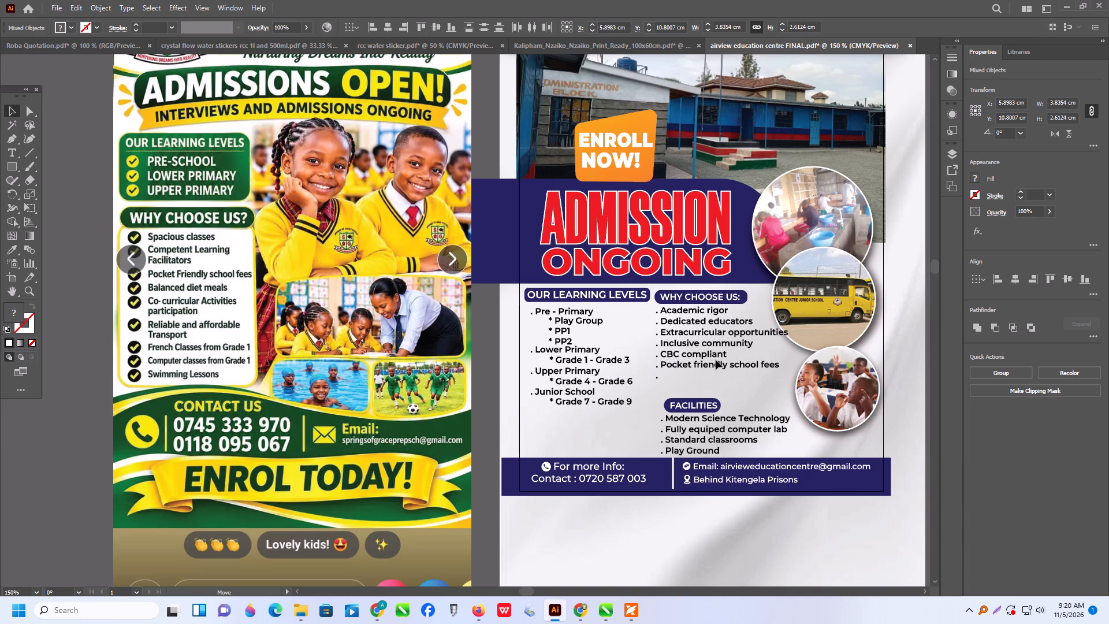
pyautogui.moveTo(716, 360); pyautogui.dragTo(715, 358)
# Fill in the empty last bullet of the WHY CHOOSE US list with the point "Balance diet meals".
pyautogui.scroll(-4, 701, 372)
pyautogui.scroll(-3, 603, 409)
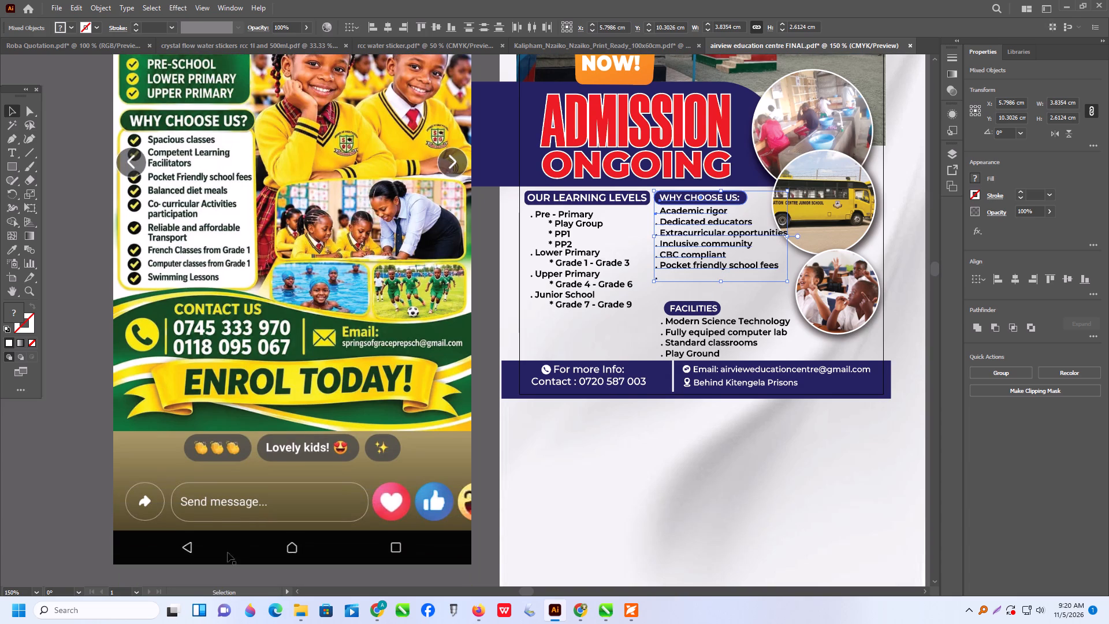
pyautogui.click(72, 501)
pyautogui.keyDown('alt'); pyautogui.scroll(1, 726, 273); pyautogui.keyUp('alt')
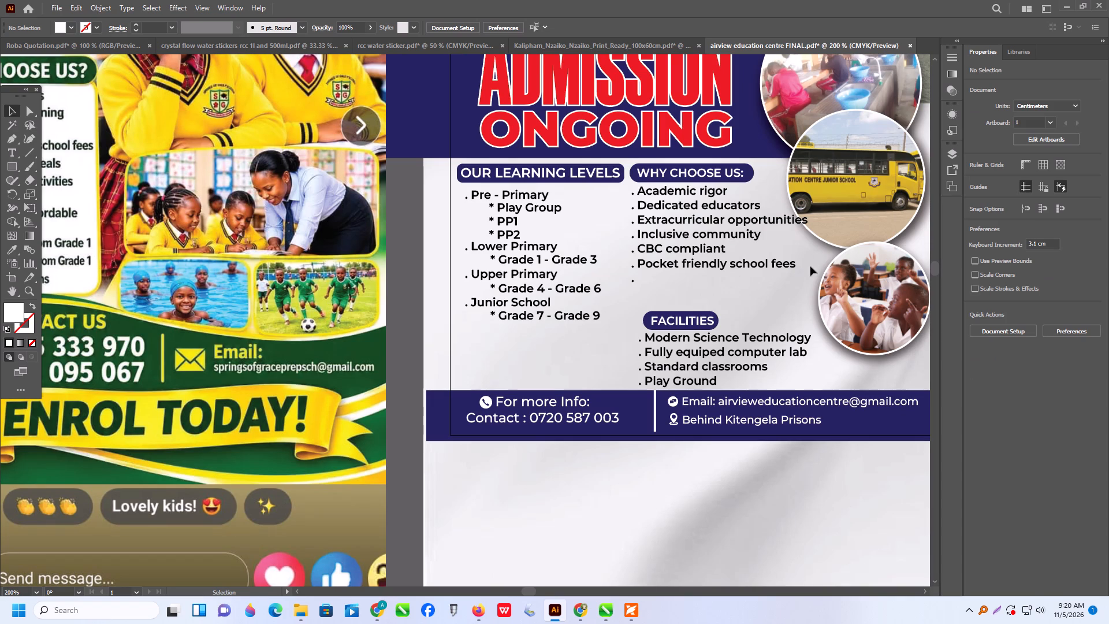
pyautogui.click(634, 283)
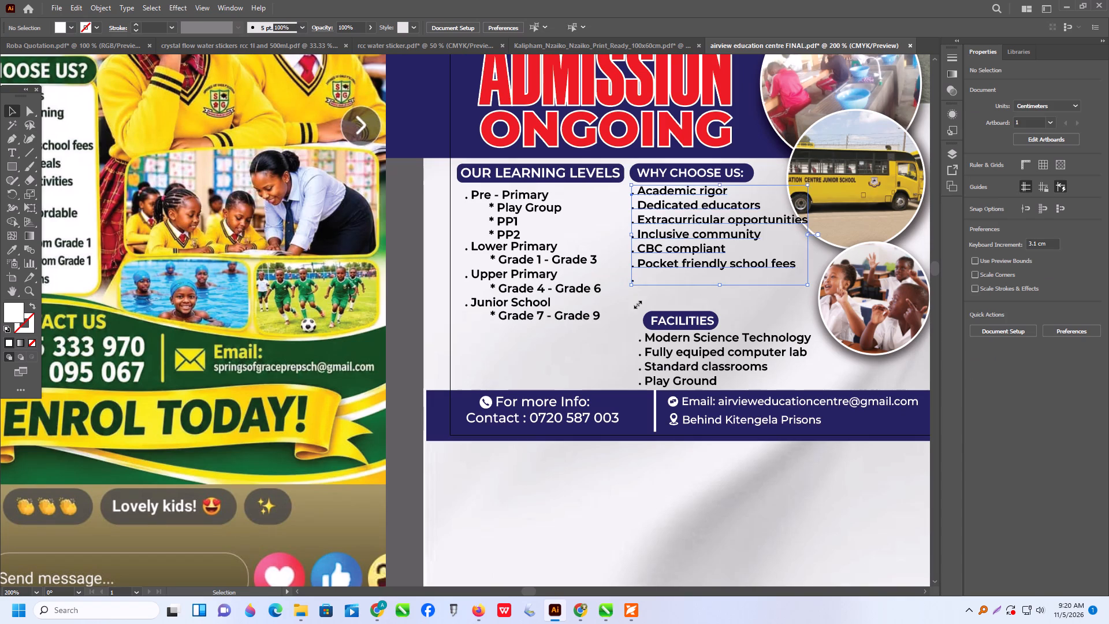
pyautogui.scroll(4, 872, 320)
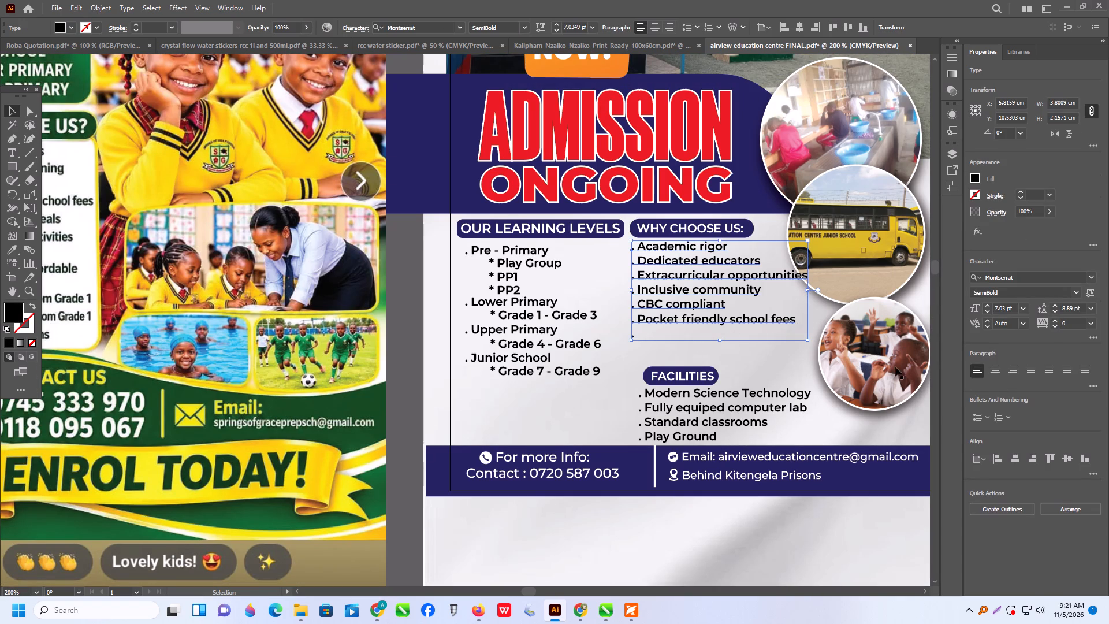
pyautogui.tripleClick(636, 339)
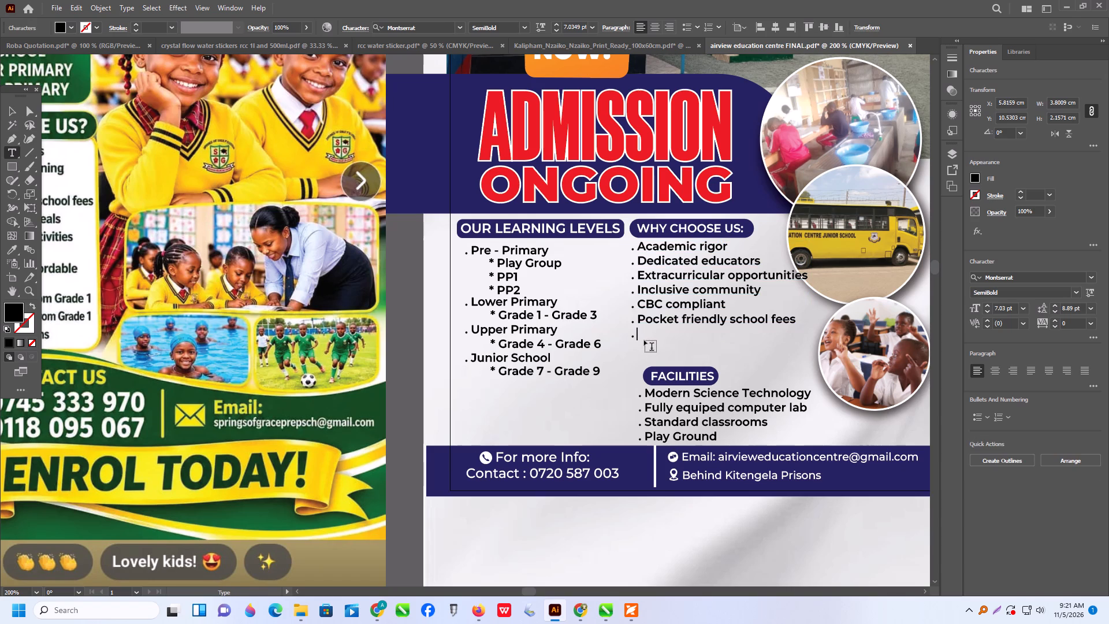
pyautogui.keyDown('alt'); pyautogui.scroll(-2, 653, 319); pyautogui.keyUp('alt')
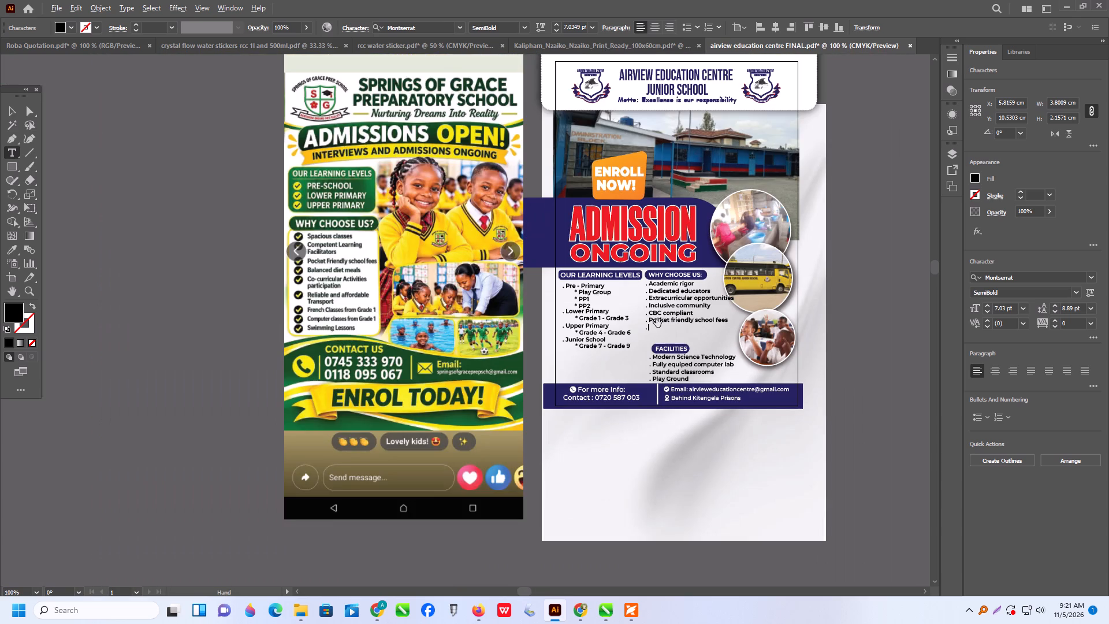
pyautogui.keyDown('alt'); pyautogui.scroll(1, 632, 326); pyautogui.keyUp('alt')
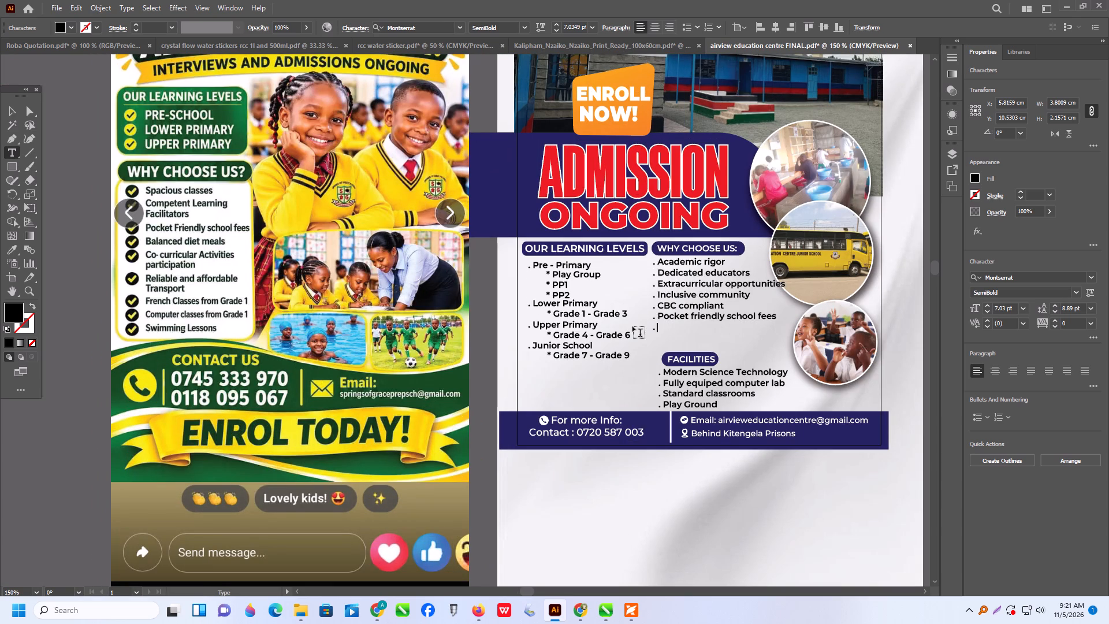
pyautogui.write('ala')
pyautogui.write('nce')
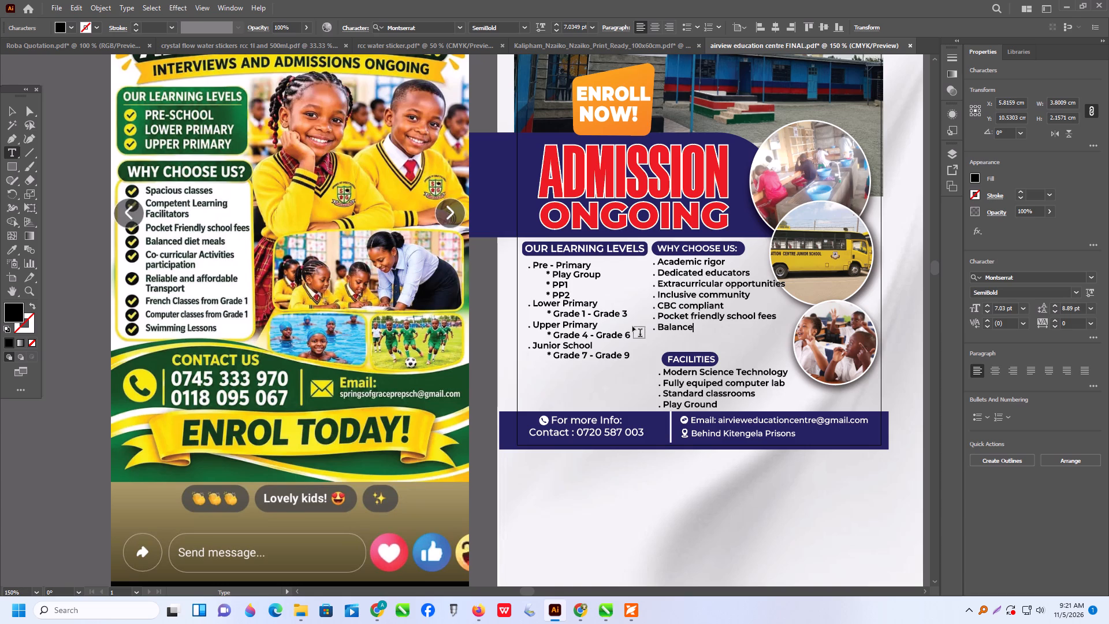
pyautogui.press('space')
pyautogui.write('di')
pyautogui.press('e')
pyautogui.write('t')
pyautogui.press('space')
pyautogui.write('meals')
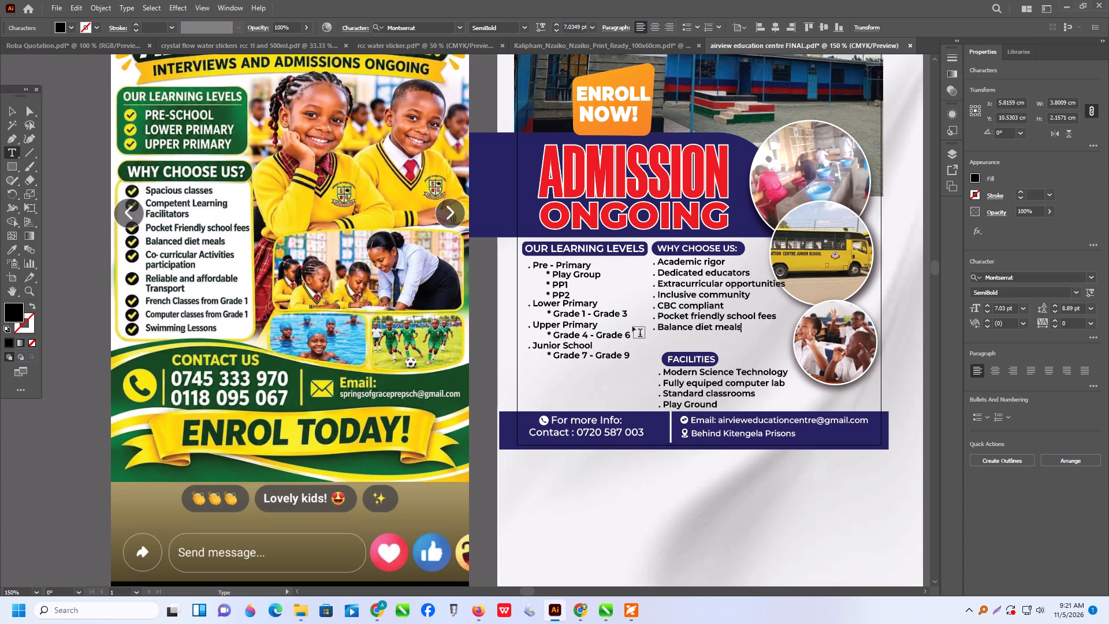
# Start another dot-bulleted line beneath "Balance diet meals" in the WHY CHOOSE US list.
pyautogui.press('Return')
pyautogui.write('.')
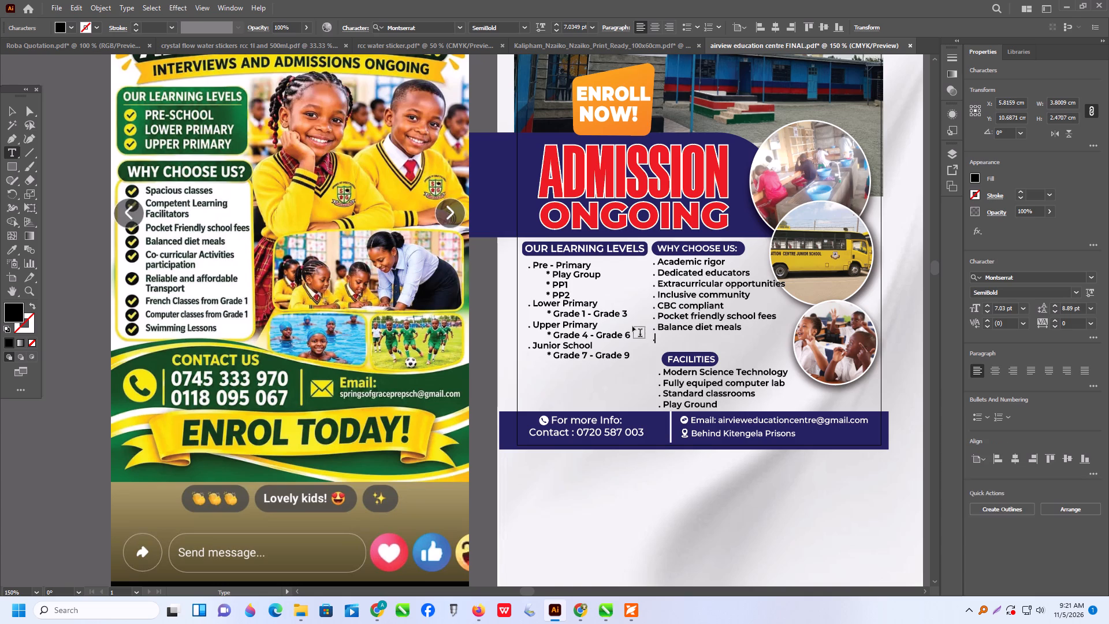
pyautogui.press('space')
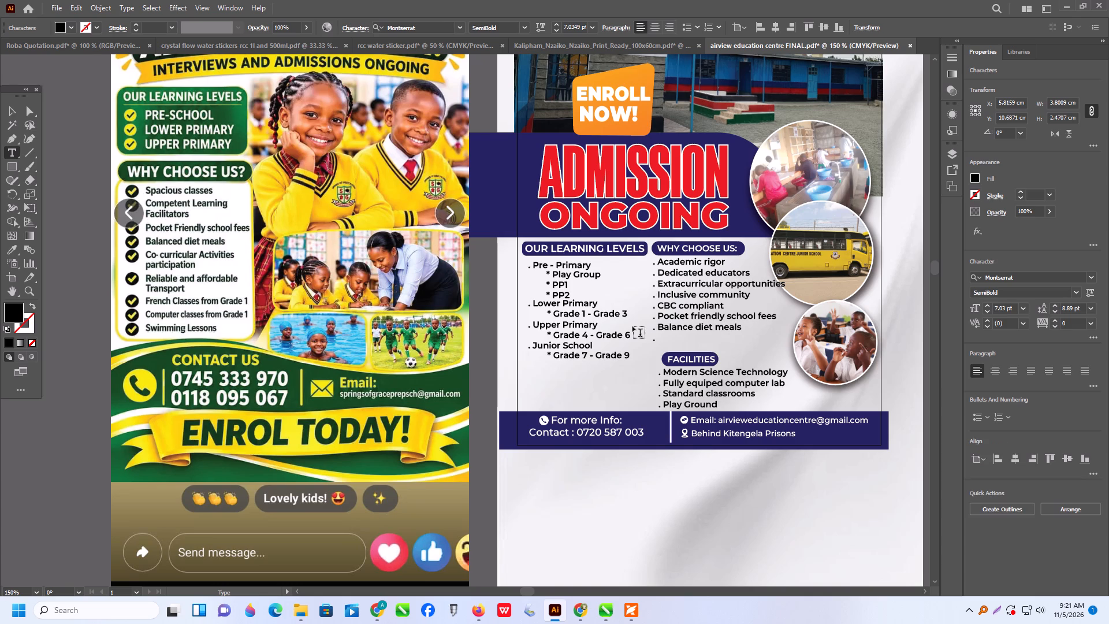
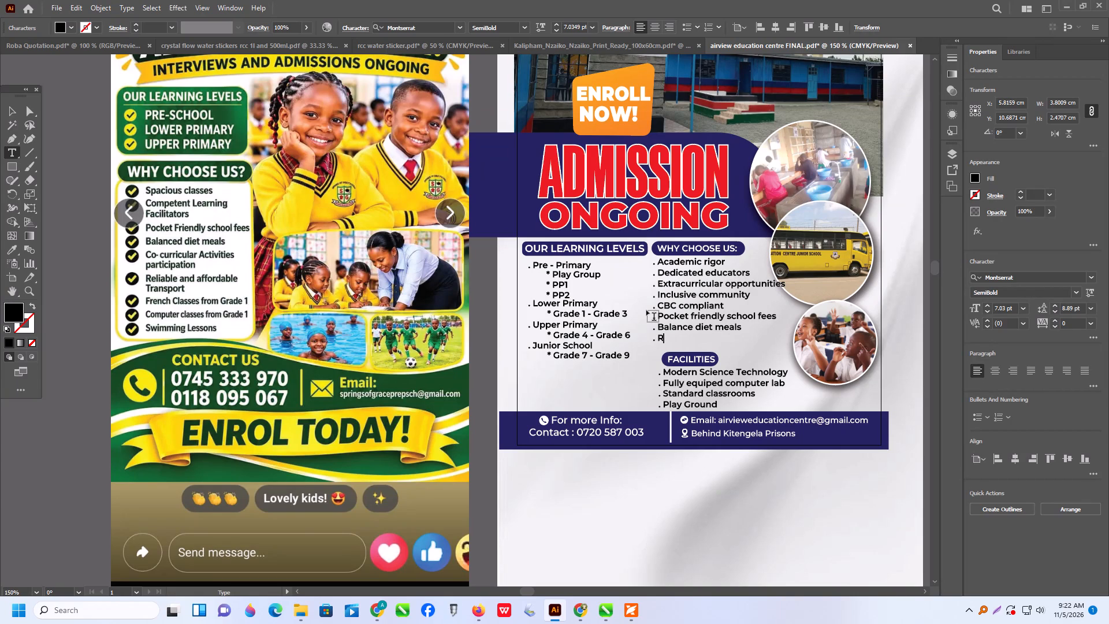
# Complete the last WHY CHOOSE US bullet as "Reliable and affordable transport", breaking "transport" onto an indented second line.
pyautogui.press('e')
pyautogui.write('liable')
pyautogui.press('space')
pyautogui.write('and affor')
pyautogui.write('dable transport')
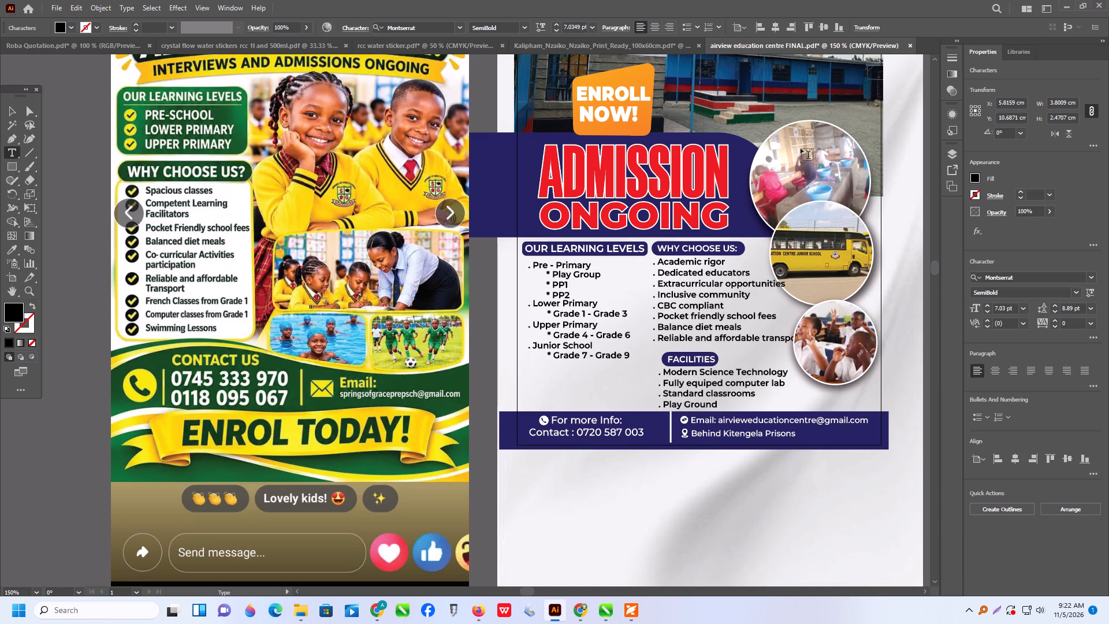
pyautogui.click(763, 339)
pyautogui.press('Return')
pyautogui.press('space')
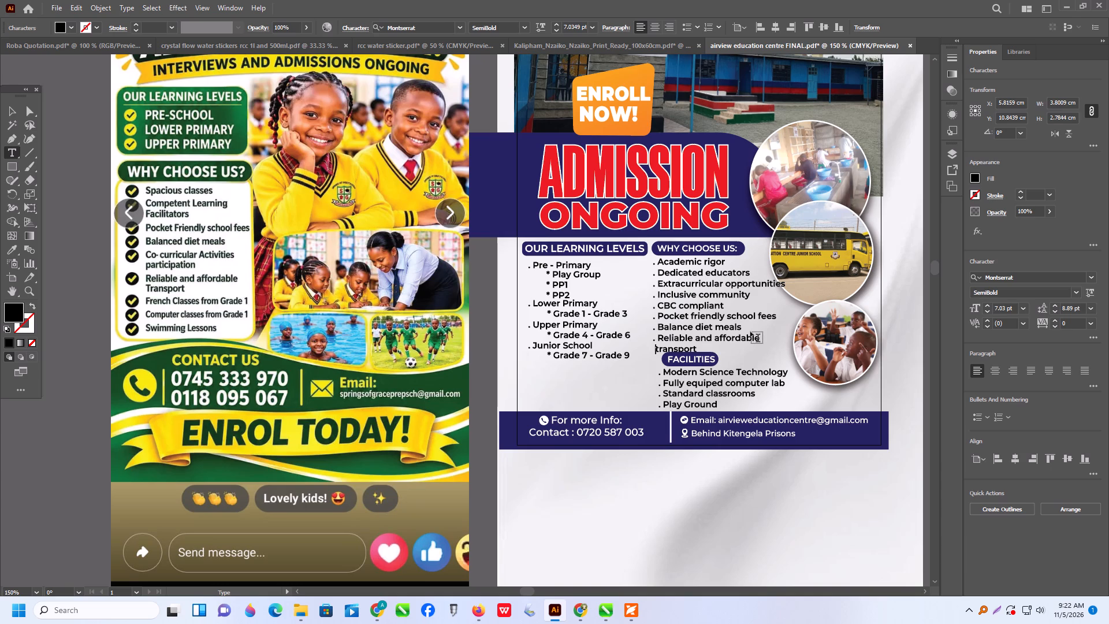
pyautogui.press('space')
# Replace "Dedicated educators" in the WHY CHOOSE US list with "Competent learning facilities".
pyautogui.moveTo(657, 274); pyautogui.dragTo(752, 273)
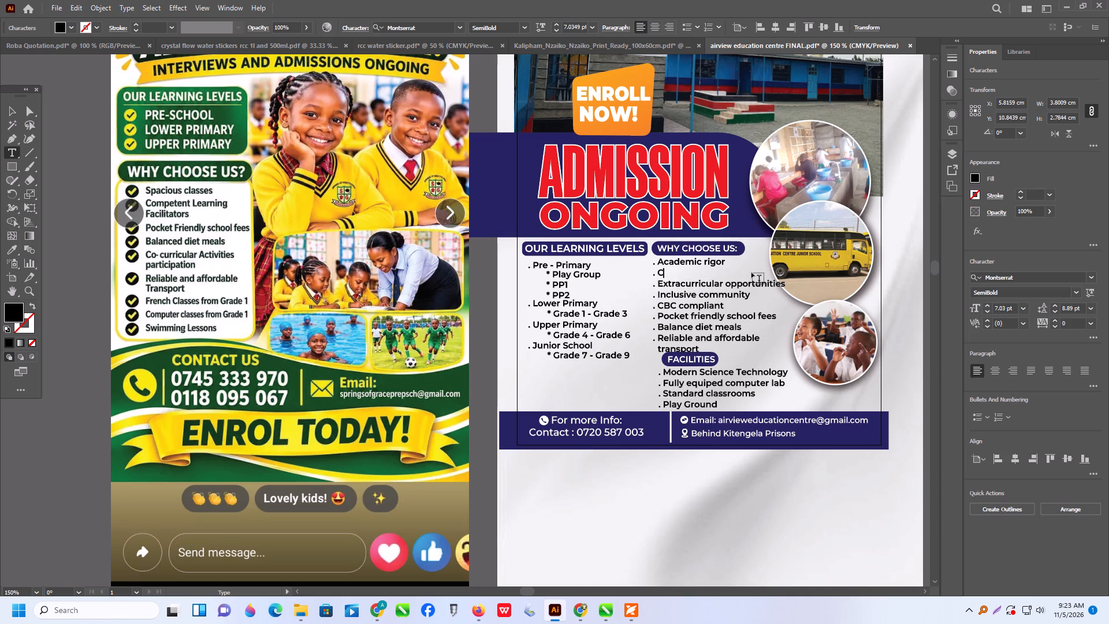
pyautogui.press('o')
pyautogui.write('mpet')
pyautogui.write('ent')
pyautogui.press('space')
pyautogui.write('leat')
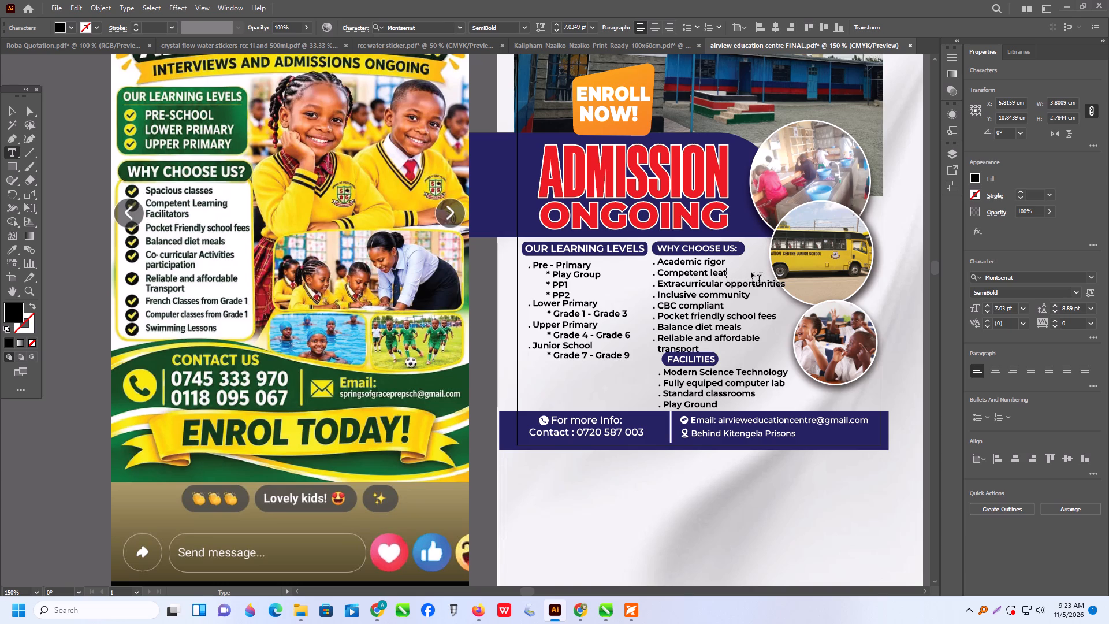
pyautogui.press('BackSpace')
pyautogui.write('rning')
pyautogui.press('space')
pyautogui.write('facilities')
pyautogui.click(10, 110)
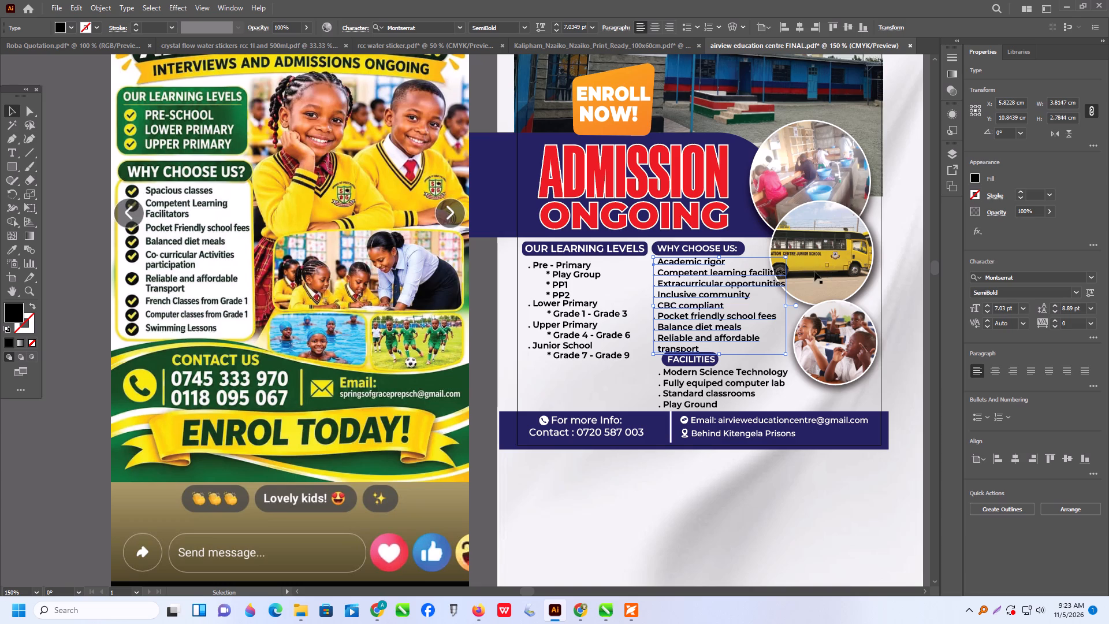
# Correct "facilities" to "facilitators" in the second WHY CHOOSE US bullet.
pyautogui.press('space')
pyautogui.keyDown('alt'); pyautogui.scroll(2, 784, 287); pyautogui.keyUp('alt')
pyautogui.keyDown('alt'); pyautogui.scroll(-2, 774, 262); pyautogui.keyUp('alt')
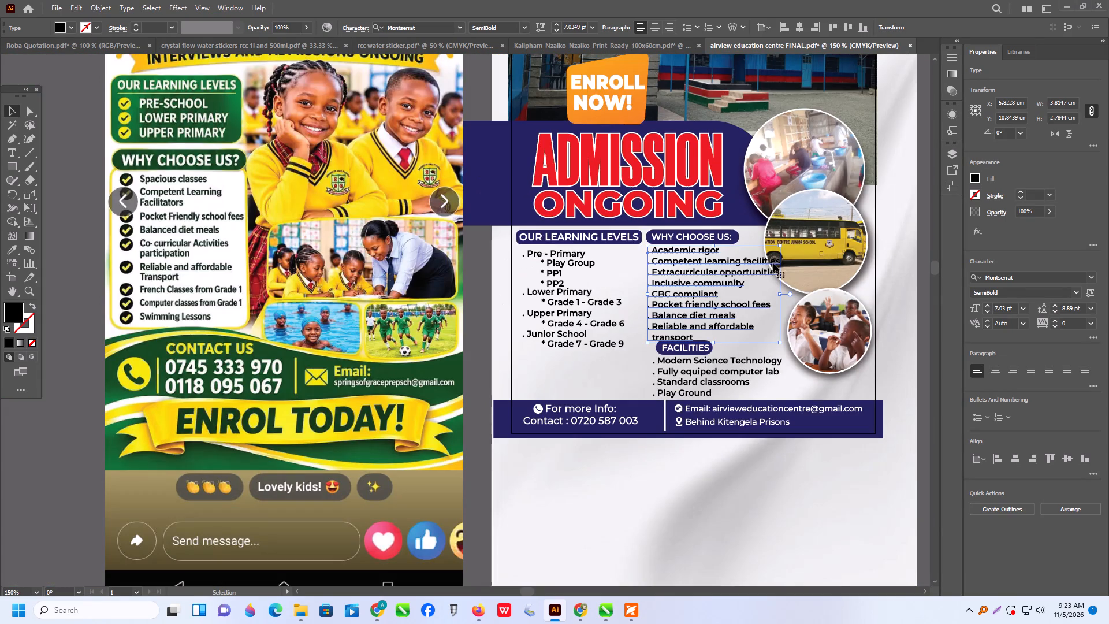
pyautogui.tripleClick(771, 262)
pyautogui.click(770, 262)
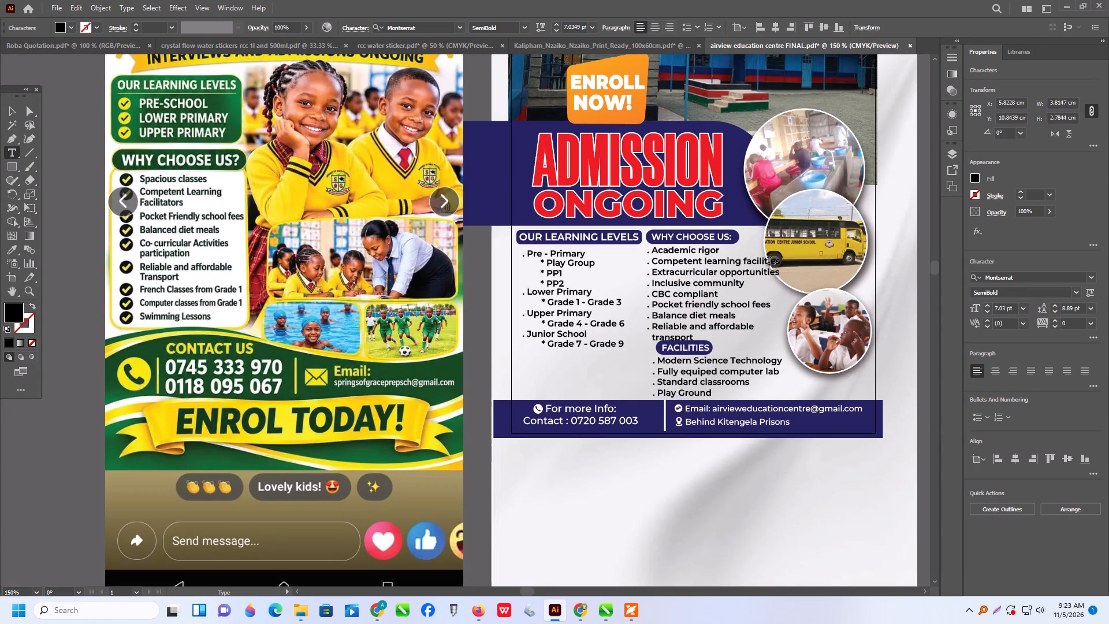
pyautogui.moveTo(767, 262); pyautogui.dragTo(781, 265)
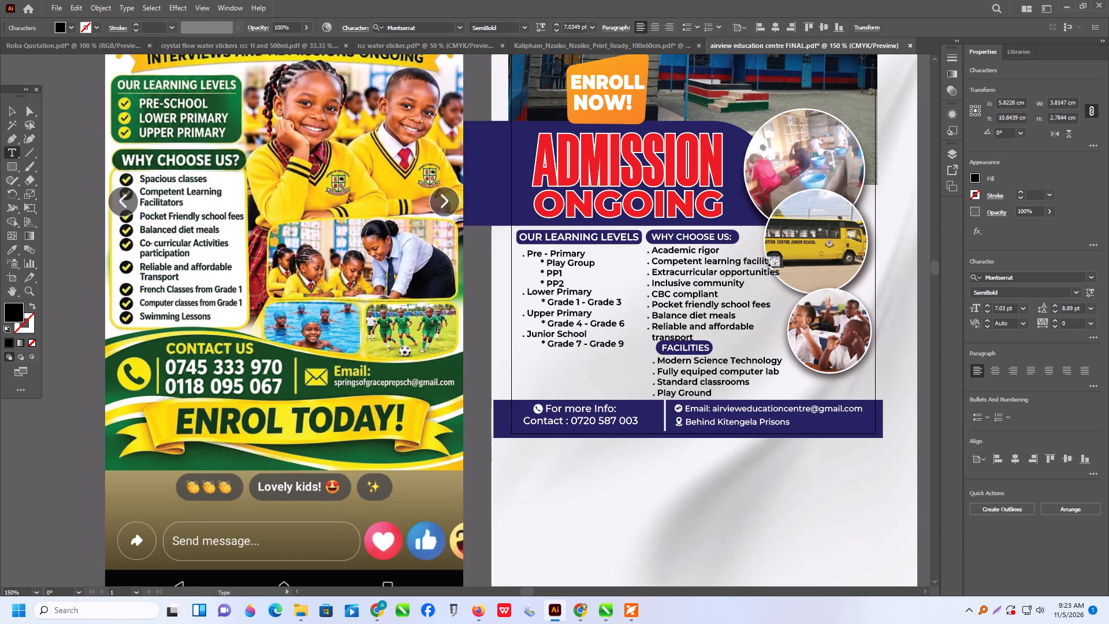
pyautogui.write('ators')
pyautogui.click(15, 112)
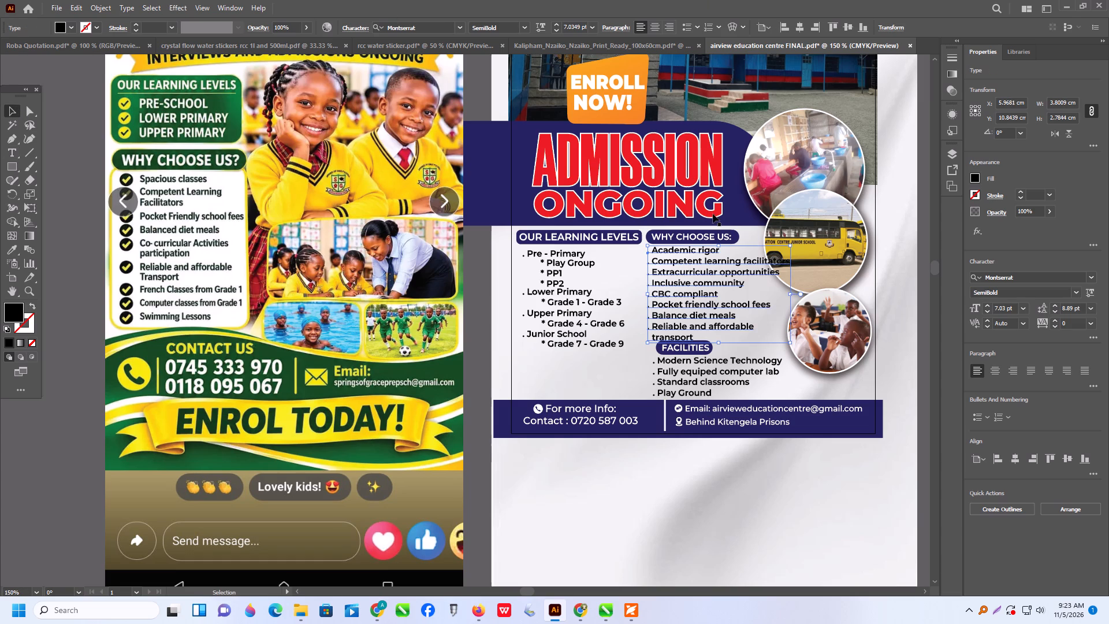
# Scale the upper two circular photos, including the school bus, down together to about 3.03 by 4.55 cm.
pyautogui.click(848, 226)
pyautogui.keyDown('shift'); pyautogui.click(827, 165); pyautogui.keyUp('shift')
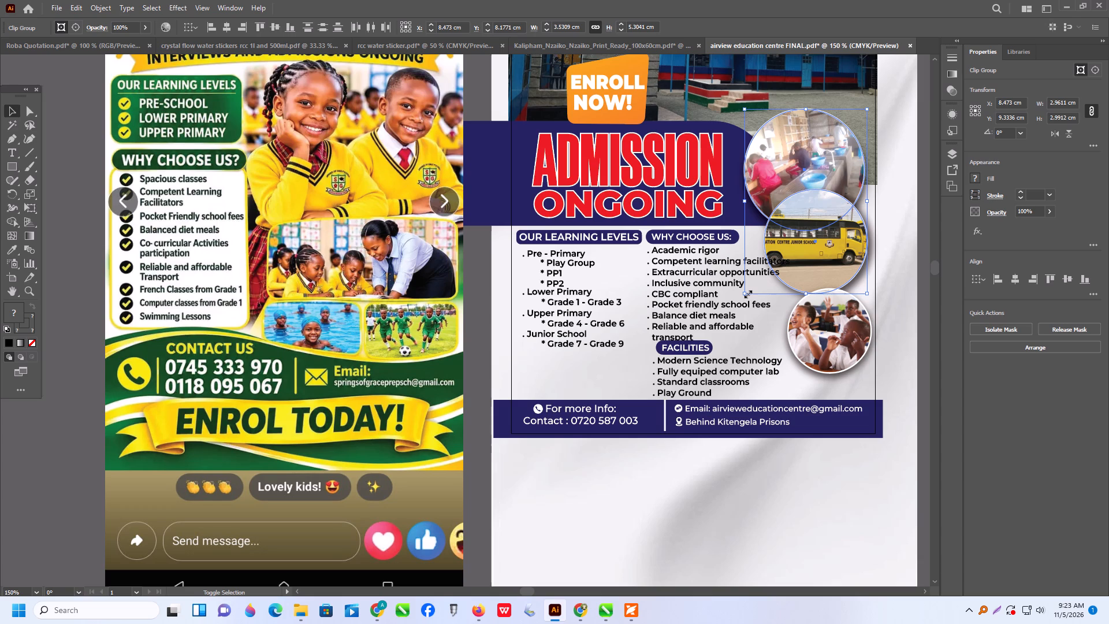
pyautogui.keyDown('shift'); pyautogui.moveTo(746, 293); pyautogui.dragTo(762, 293); pyautogui.keyUp('shift')
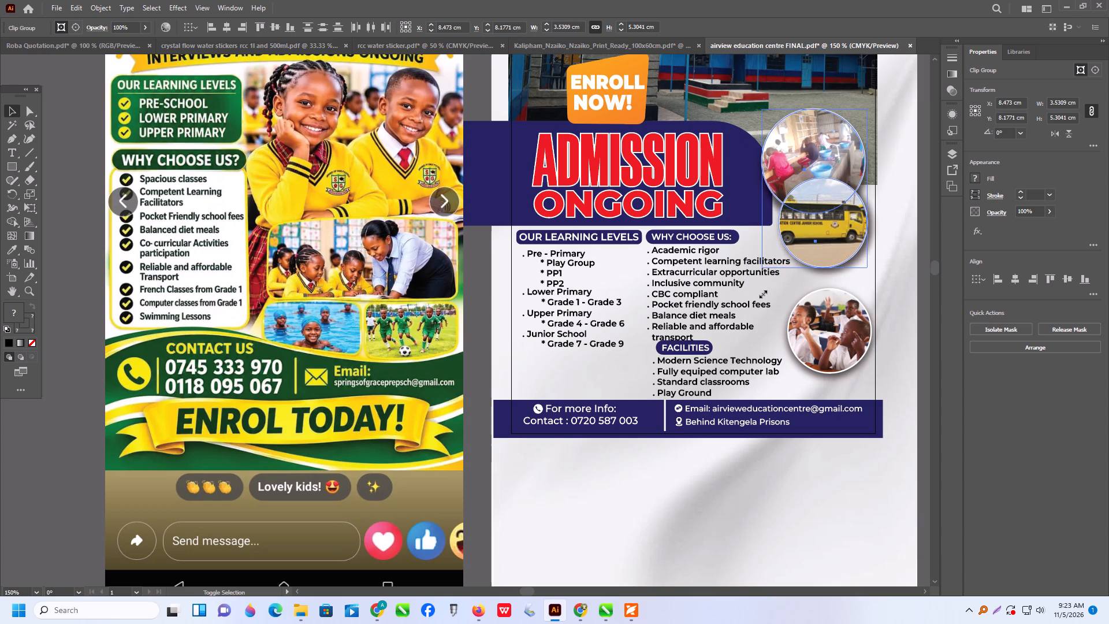
# Move the two scaled circular photos about 0.7 cm down and 0.2 cm right, closer to the classroom photo.
pyautogui.keyDown('alt'); pyautogui.scroll(1, 859, 249); pyautogui.keyUp('alt')
pyautogui.moveTo(810, 248); pyautogui.dragTo(813, 263)
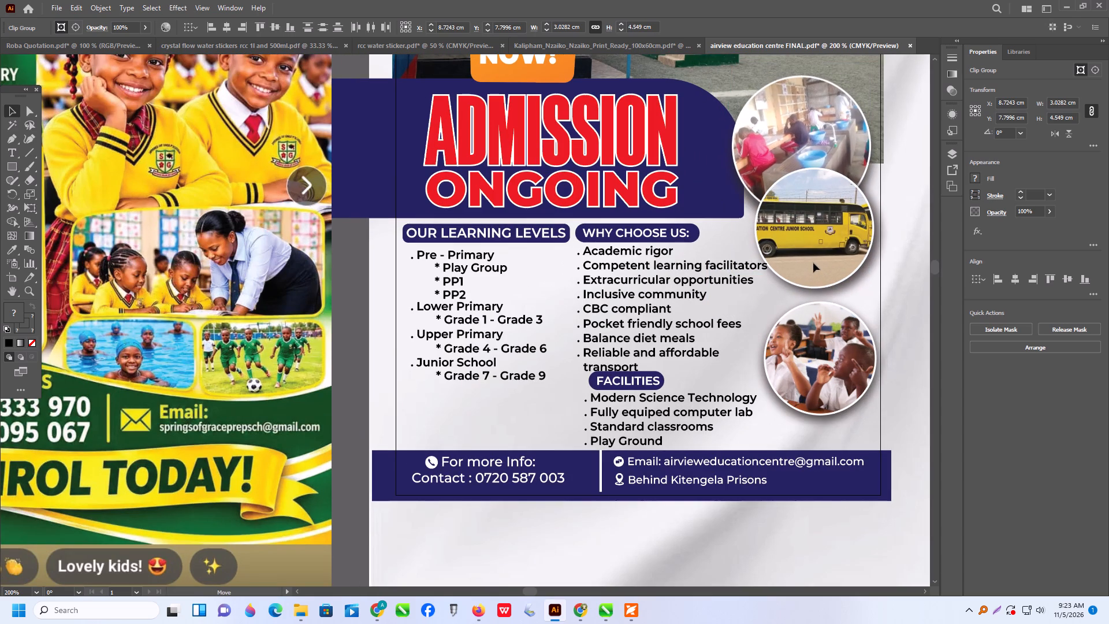
pyautogui.moveTo(813, 263); pyautogui.dragTo(807, 291)
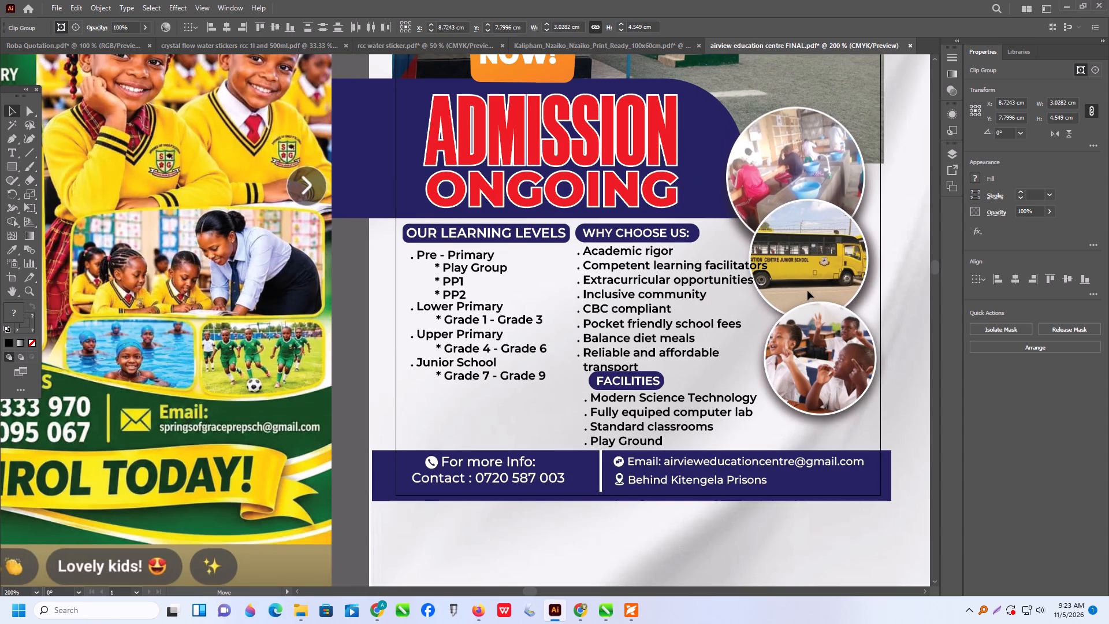
pyautogui.moveTo(807, 291); pyautogui.dragTo(818, 282)
pyautogui.click(745, 324)
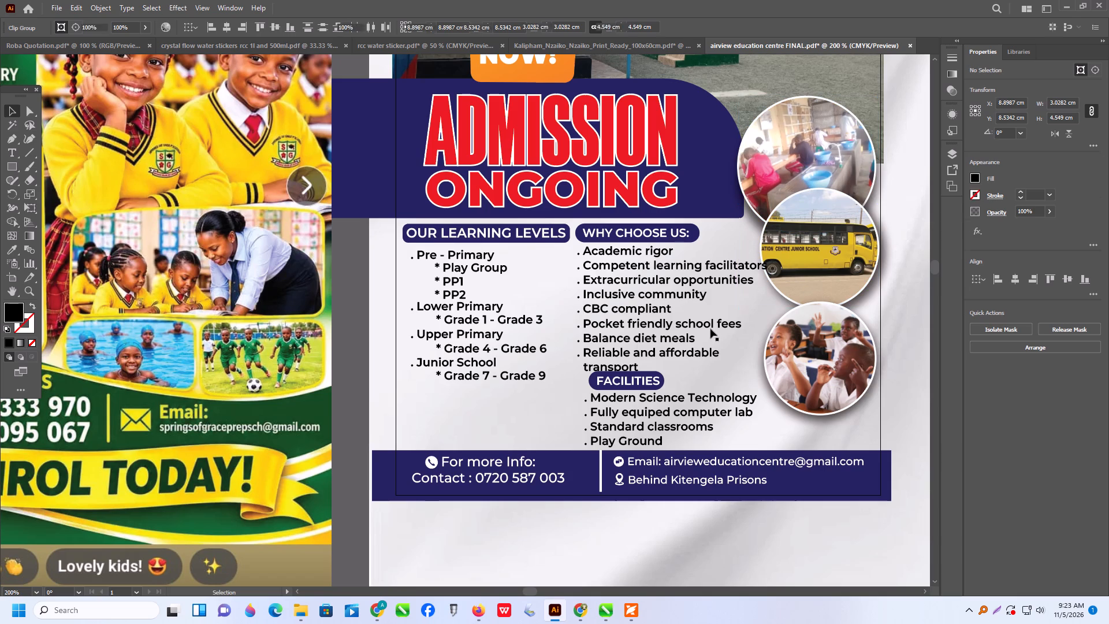
# Change "CBC compliant" to "CBE compliant" in the WHY CHOOSE US list.
pyautogui.scroll(-2, 660, 321)
pyautogui.click(613, 284)
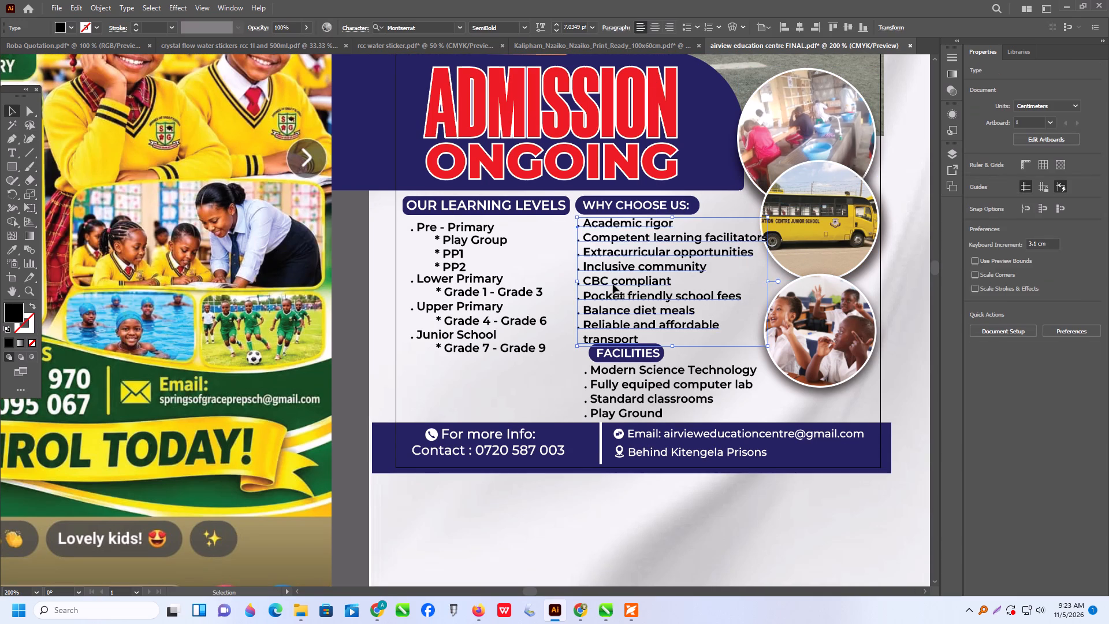
pyautogui.click(457, 209)
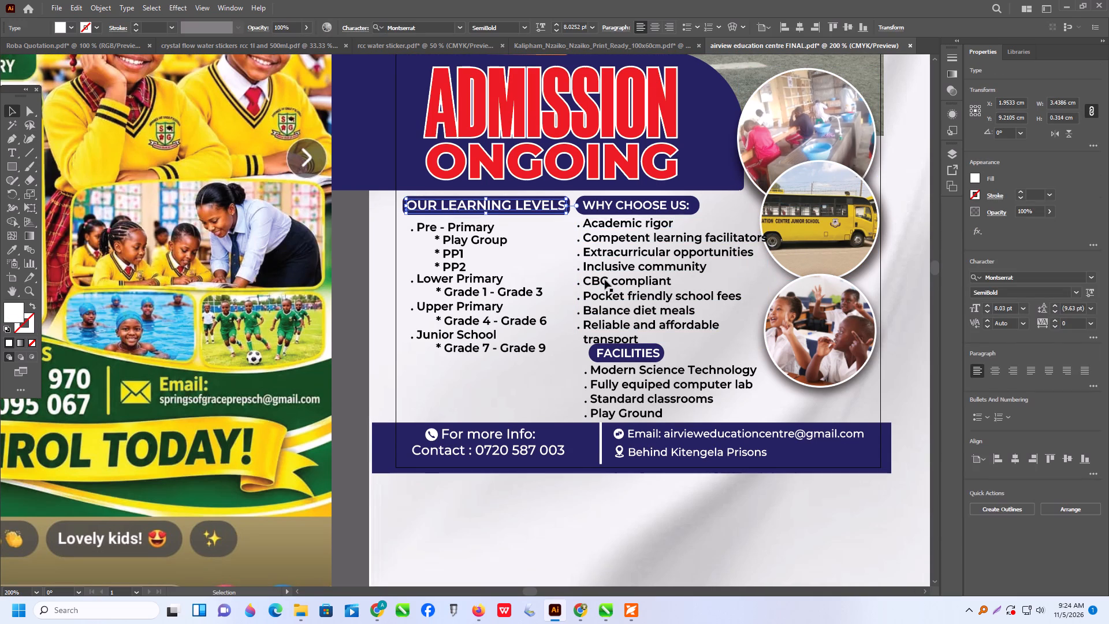
pyautogui.click(605, 280)
pyautogui.tripleClick(600, 283)
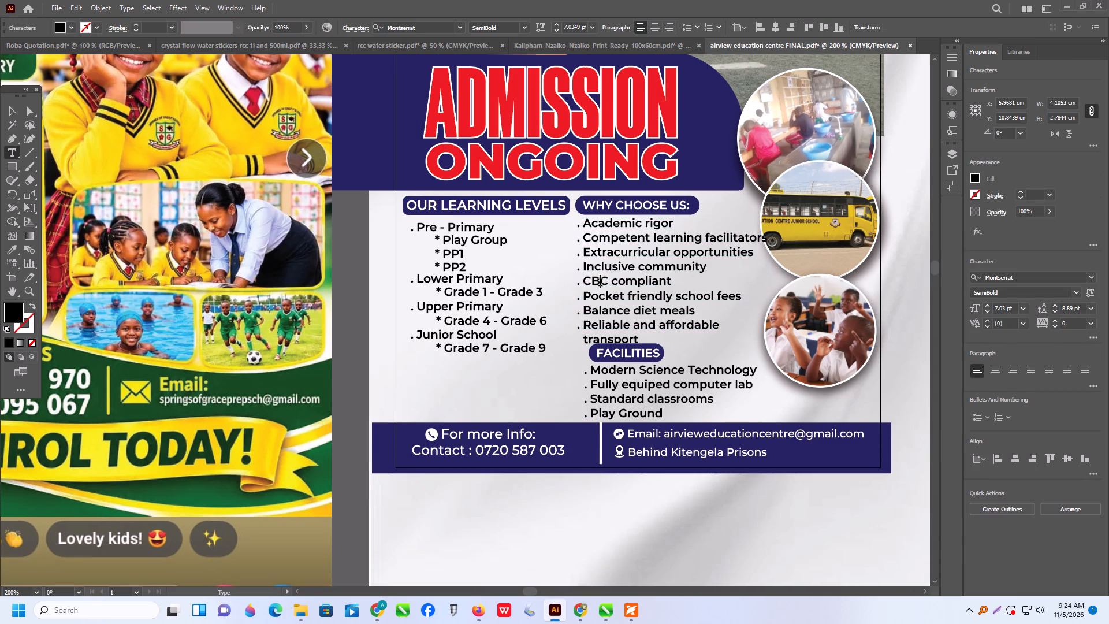
pyautogui.moveTo(601, 283); pyautogui.dragTo(608, 284)
pyautogui.scroll(-1, 580, 251)
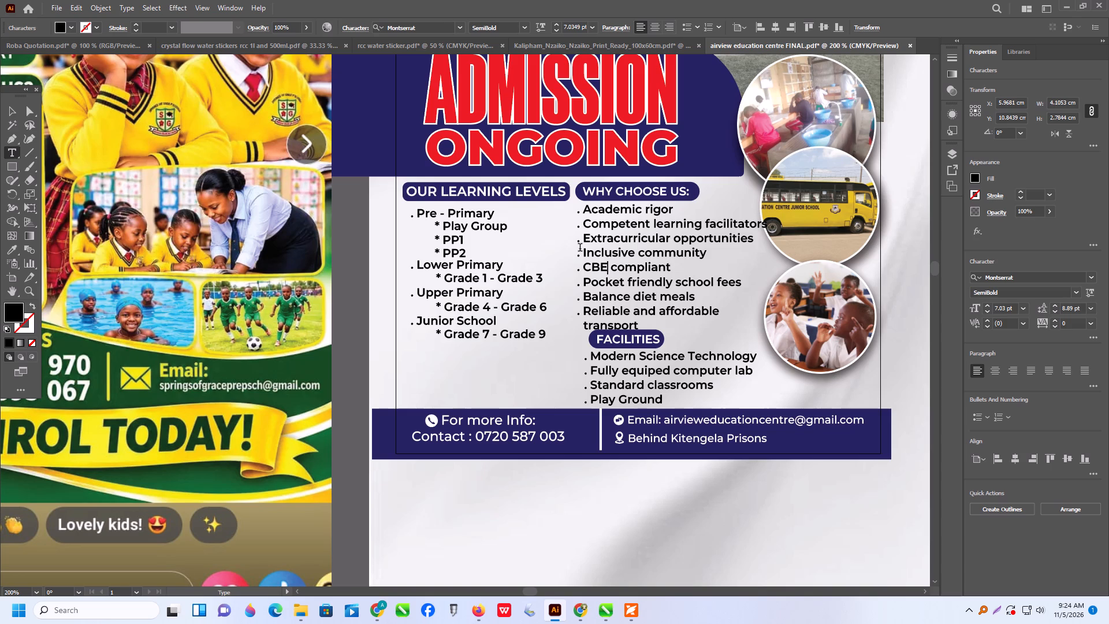
pyautogui.click(14, 109)
# Move the FACILITIES heading and its list about 0.1 cm left and slightly down, away from the word "transport".
pyautogui.scroll(-4, 577, 303)
pyautogui.keyDown('alt'); pyautogui.scroll(1, 649, 339); pyautogui.keyUp('alt')
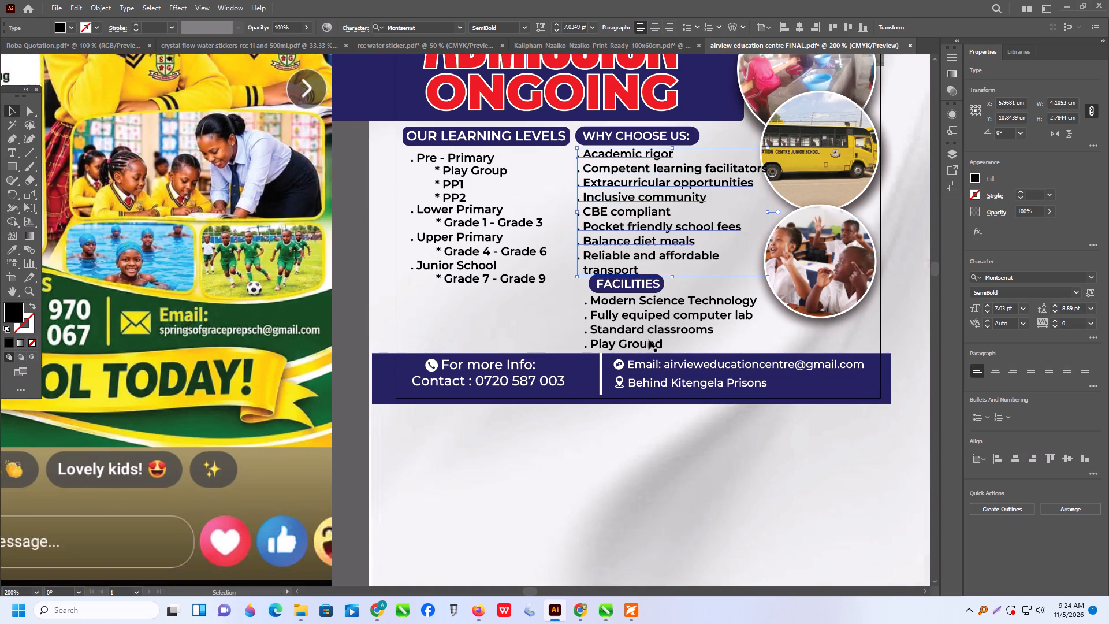
pyautogui.keyDown('alt'); pyautogui.scroll(1, 637, 341); pyautogui.keyUp('alt')
pyautogui.click(628, 320)
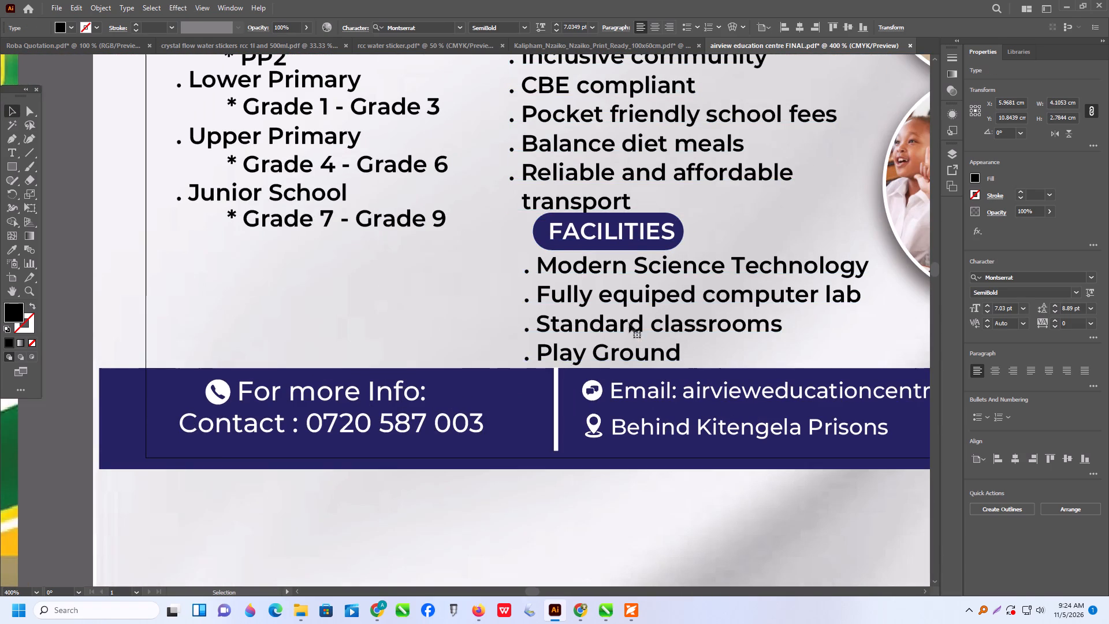
pyautogui.moveTo(622, 235); pyautogui.dragTo(613, 241)
# Lower the top edge of the navy contact banner rectangle, reducing its height to about 0.98 cm.
pyautogui.scroll(-5, 609, 254)
pyautogui.click(488, 337)
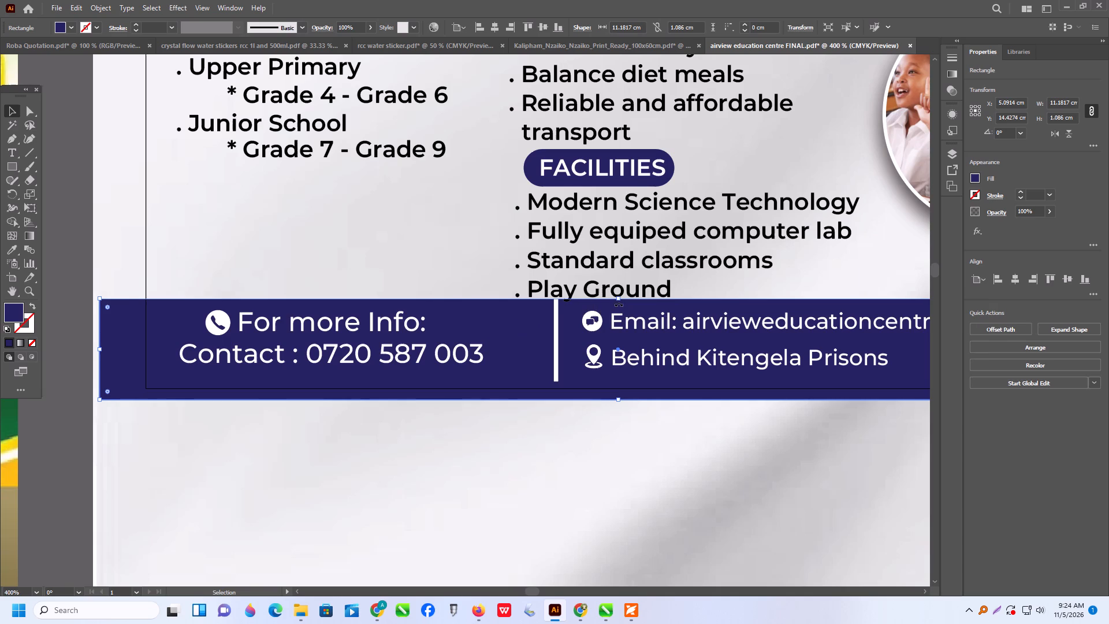
pyautogui.moveTo(619, 299); pyautogui.dragTo(618, 309)
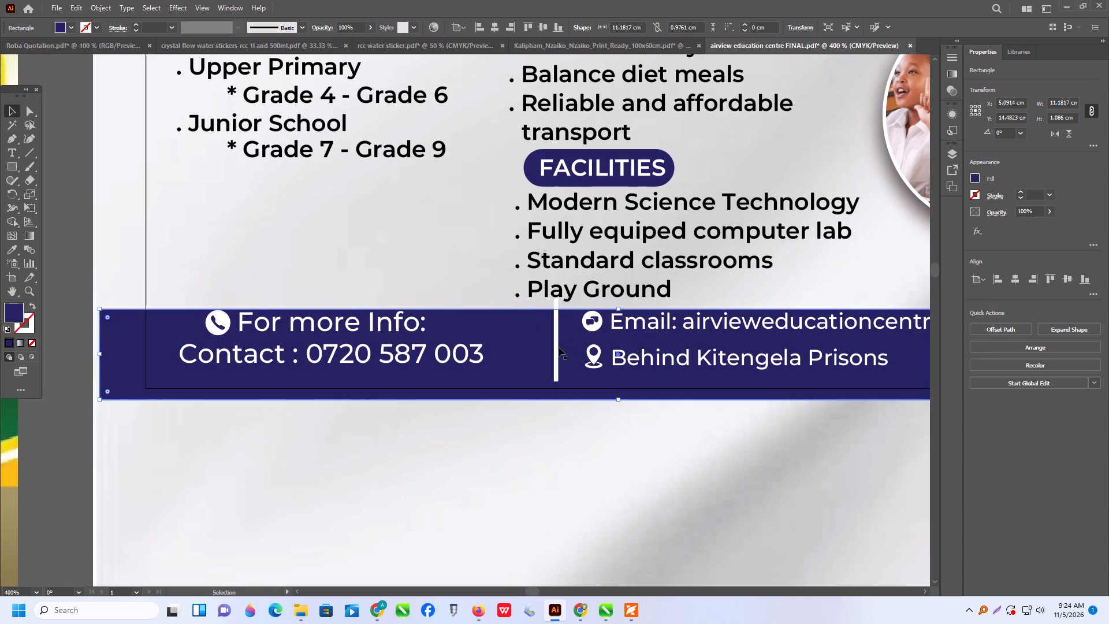
# Move the grouped contact details and divider down about 0.07 cm within the navy contact banner.
pyautogui.moveTo(559, 347); pyautogui.dragTo(559, 354)
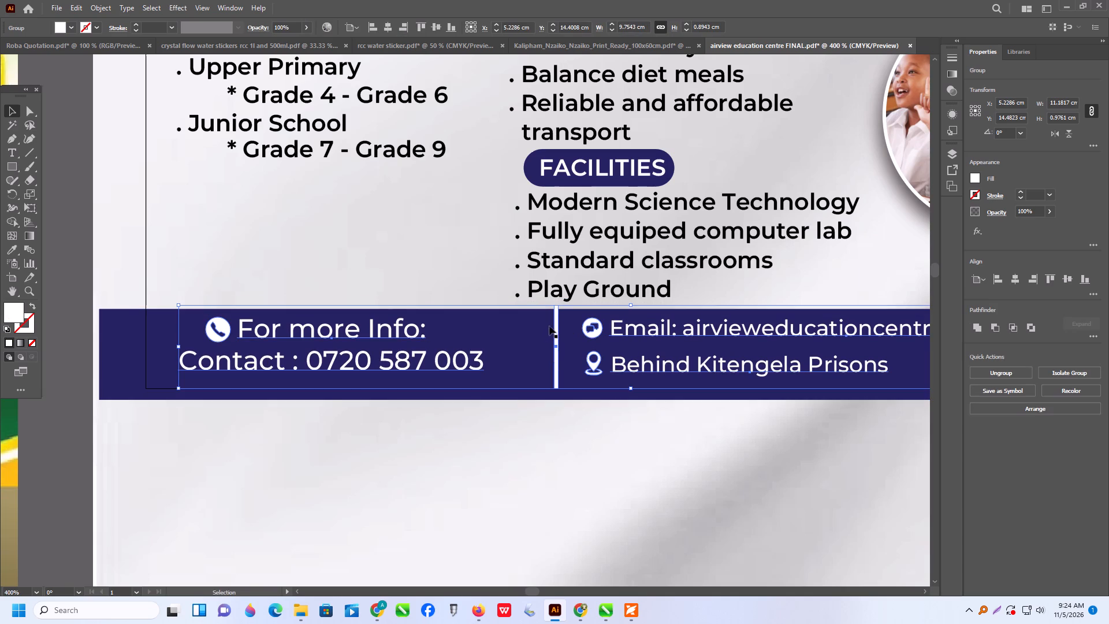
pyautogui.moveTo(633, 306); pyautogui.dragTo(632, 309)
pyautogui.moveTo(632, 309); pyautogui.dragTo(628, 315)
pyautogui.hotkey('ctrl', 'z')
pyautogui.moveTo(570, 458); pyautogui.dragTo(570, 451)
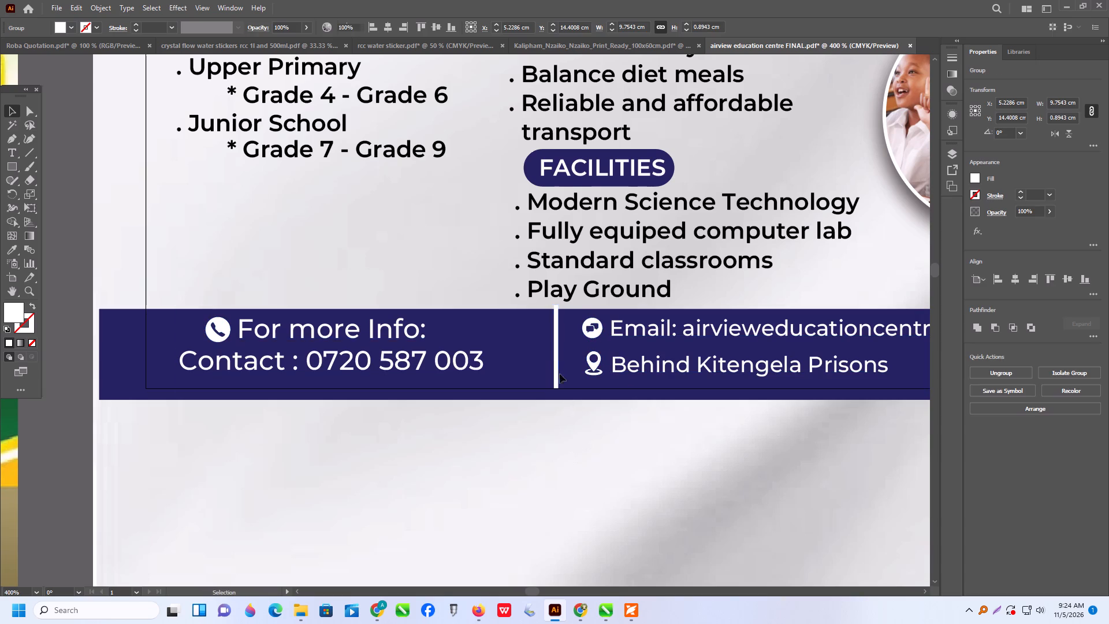
# Ungroup the contact details and divider in the navy contact banner.
pyautogui.click(558, 359)
pyautogui.rightClick(559, 358)
pyautogui.click(600, 255)
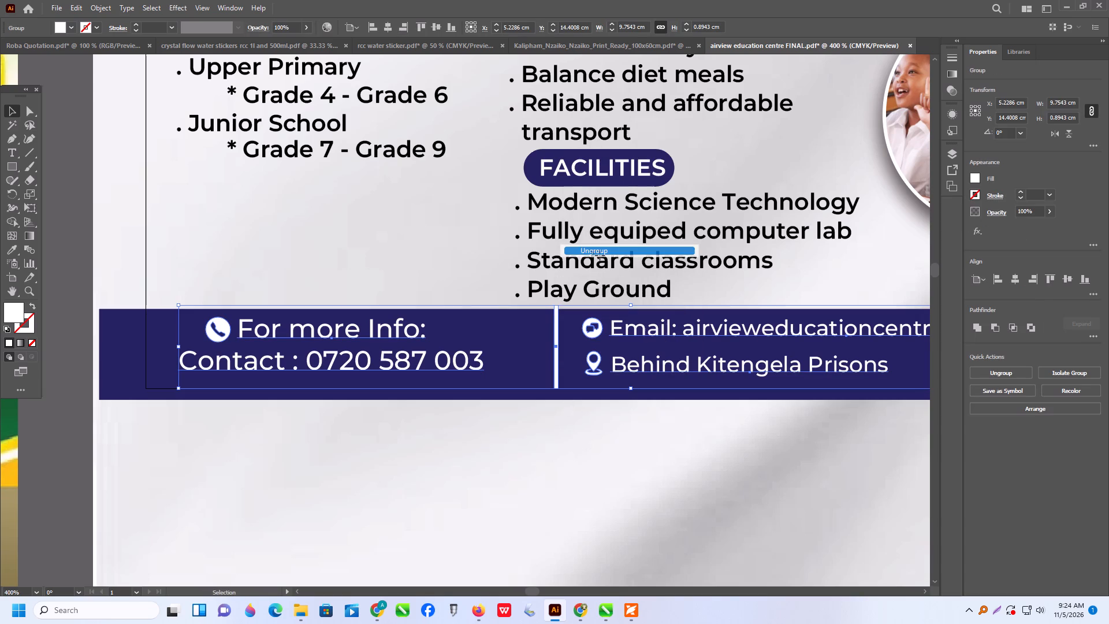
pyautogui.click(642, 511)
# Shorten the contact banner's white divider line to about 0.73 cm high and shift it about 0.05 cm up and slightly left.
pyautogui.click(554, 365)
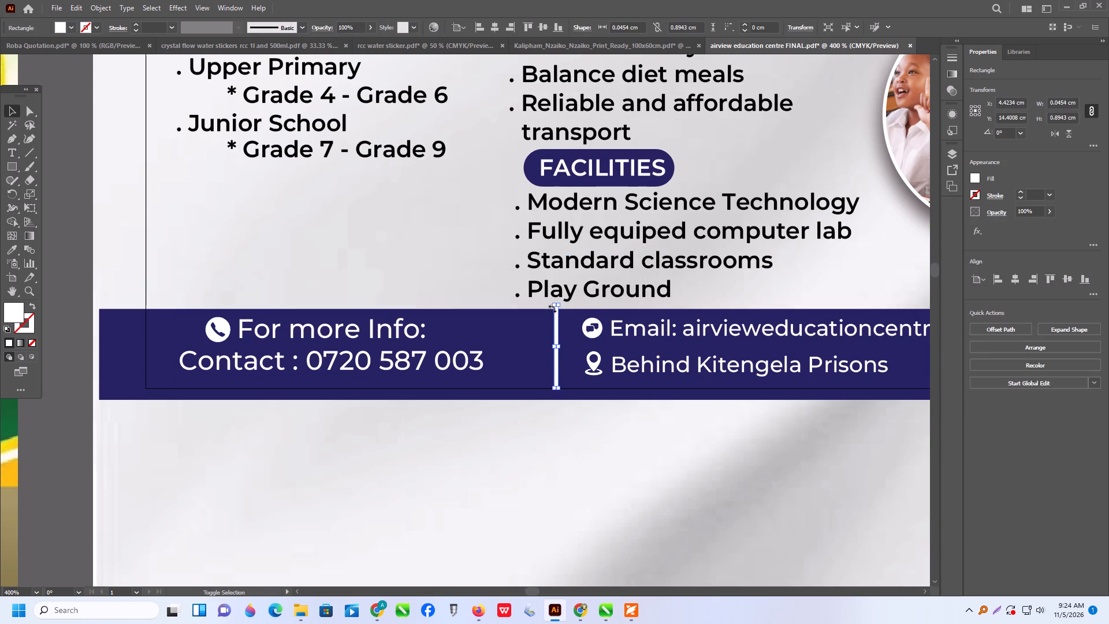
pyautogui.keyDown('shift'); pyautogui.moveTo(557, 303); pyautogui.dragTo(557, 310); pyautogui.keyUp('shift')
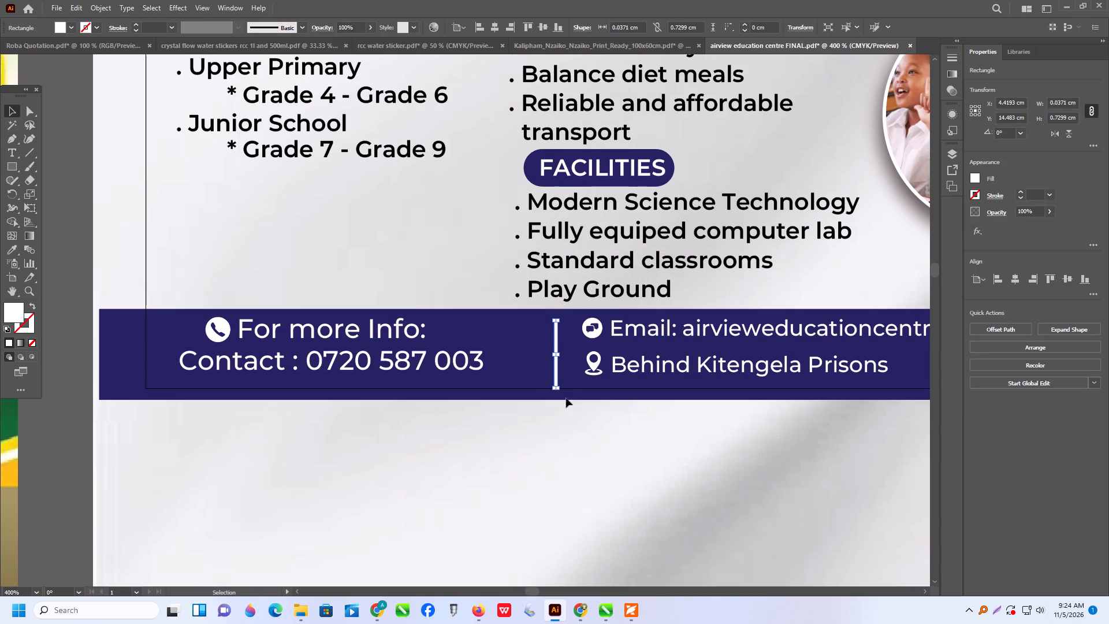
pyautogui.scroll(4, 543, 363)
pyautogui.click(556, 422)
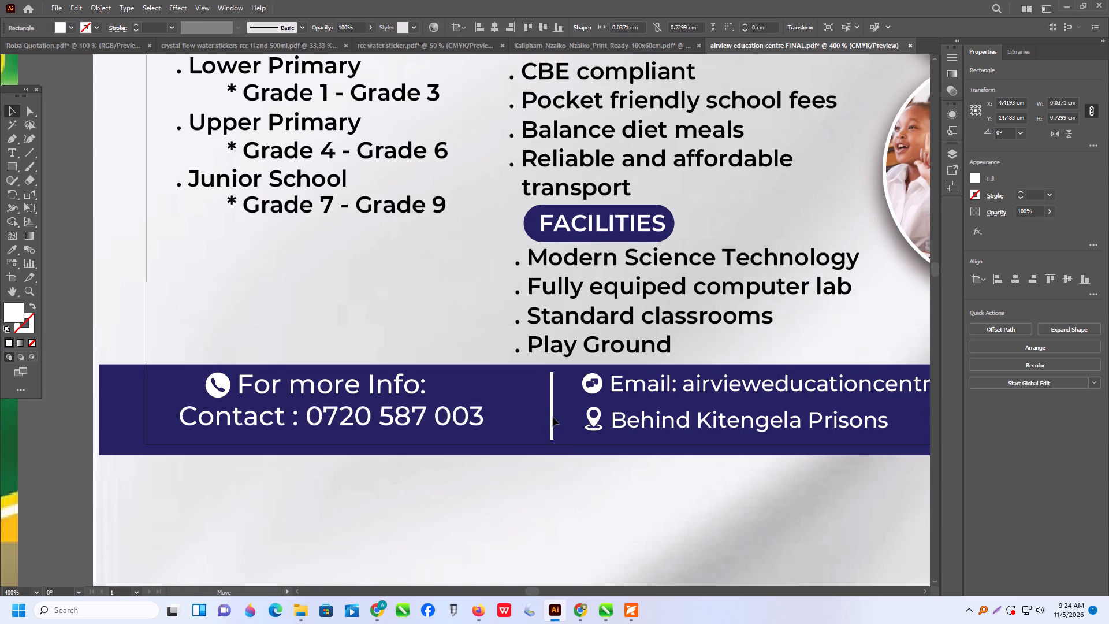
# Scale the ADMISSION ONGOING title down to about 2.26 cm high, nudge it right, and stretch it slightly wider.
pyautogui.keyDown('alt'); pyautogui.scroll(-3, 543, 422); pyautogui.keyUp('alt')
pyautogui.scroll(6, 538, 368)
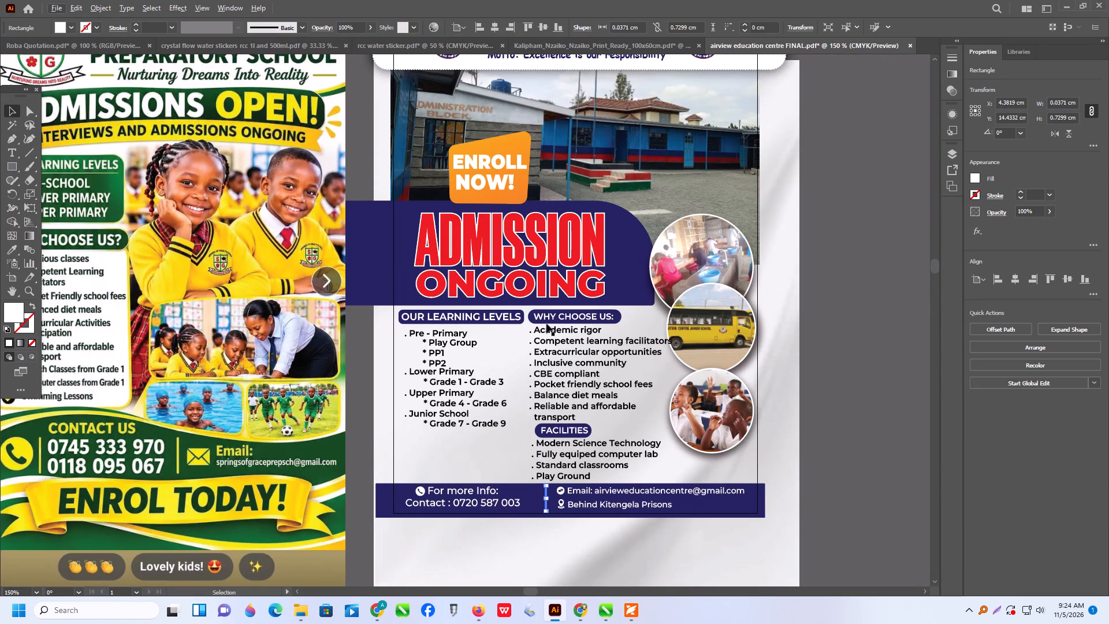
pyautogui.click(466, 273)
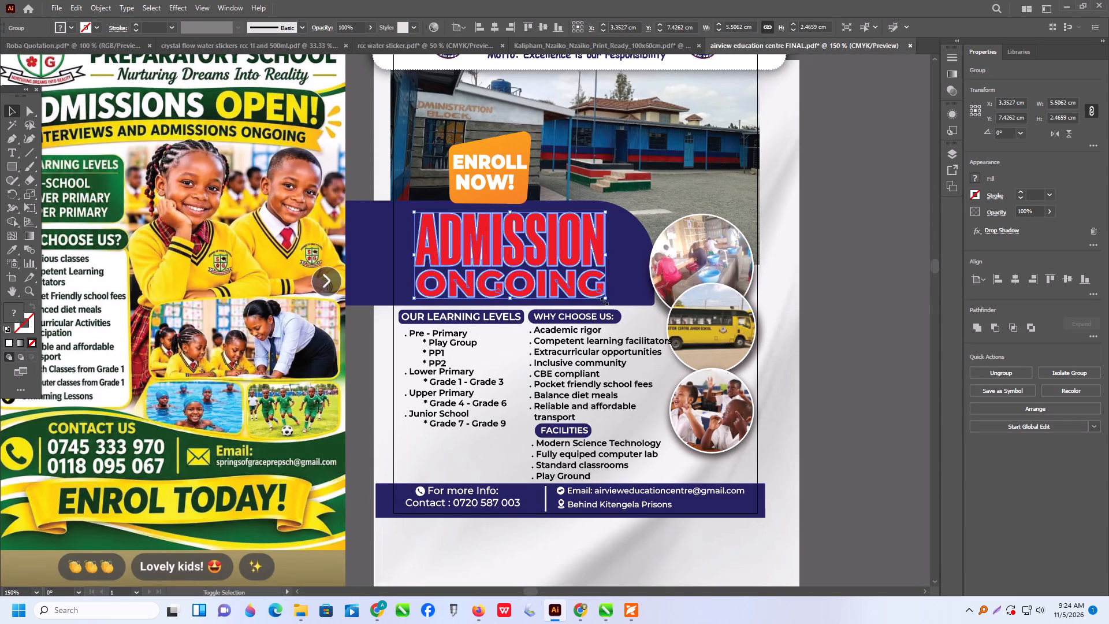
pyautogui.keyDown('shift'); pyautogui.moveTo(607, 300); pyautogui.dragTo(590, 300); pyautogui.keyUp('shift')
pyautogui.click(525, 256)
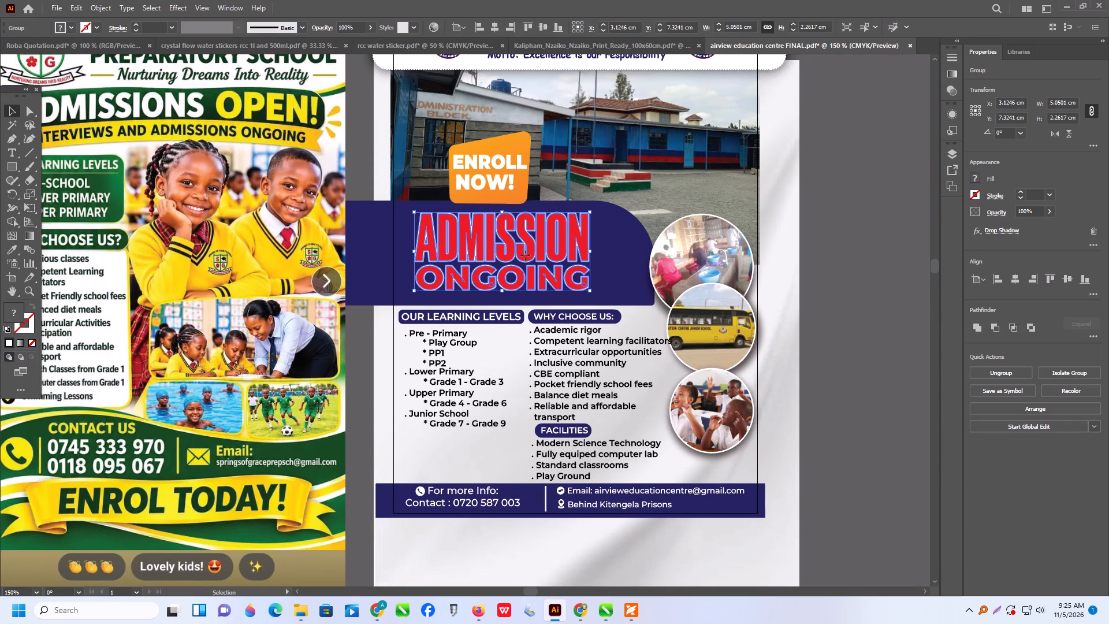
pyautogui.moveTo(596, 252); pyautogui.dragTo(608, 251)
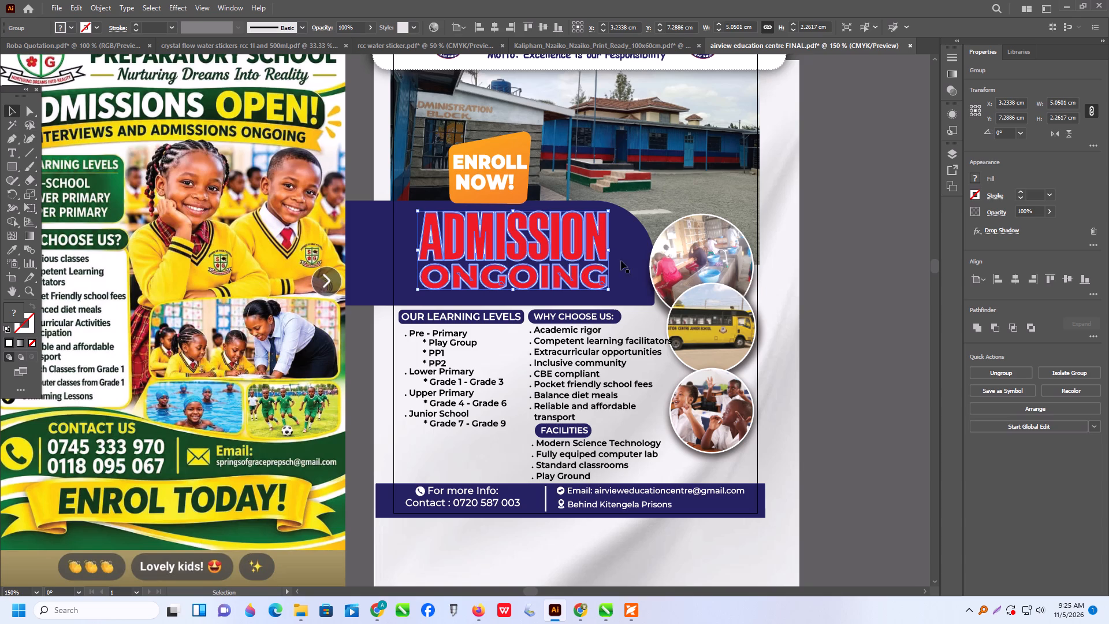
# Raise the bottom edge of the navy shape behind ADMISSION ONGOING, reducing its height to about 2.56 cm.
pyautogui.click(624, 282)
pyautogui.moveTo(499, 303); pyautogui.dragTo(501, 296)
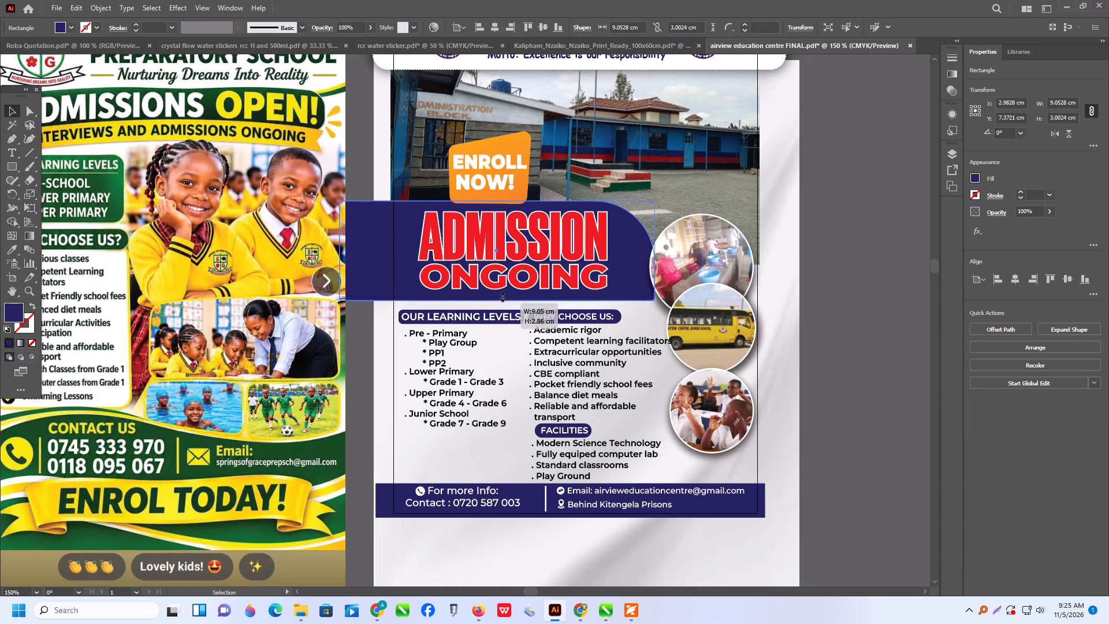
pyautogui.moveTo(501, 296); pyautogui.dragTo(505, 290)
# Move the WHY CHOOSE US heading and its list up about 0.43 cm and slightly right.
pyautogui.scroll(-2, 580, 326)
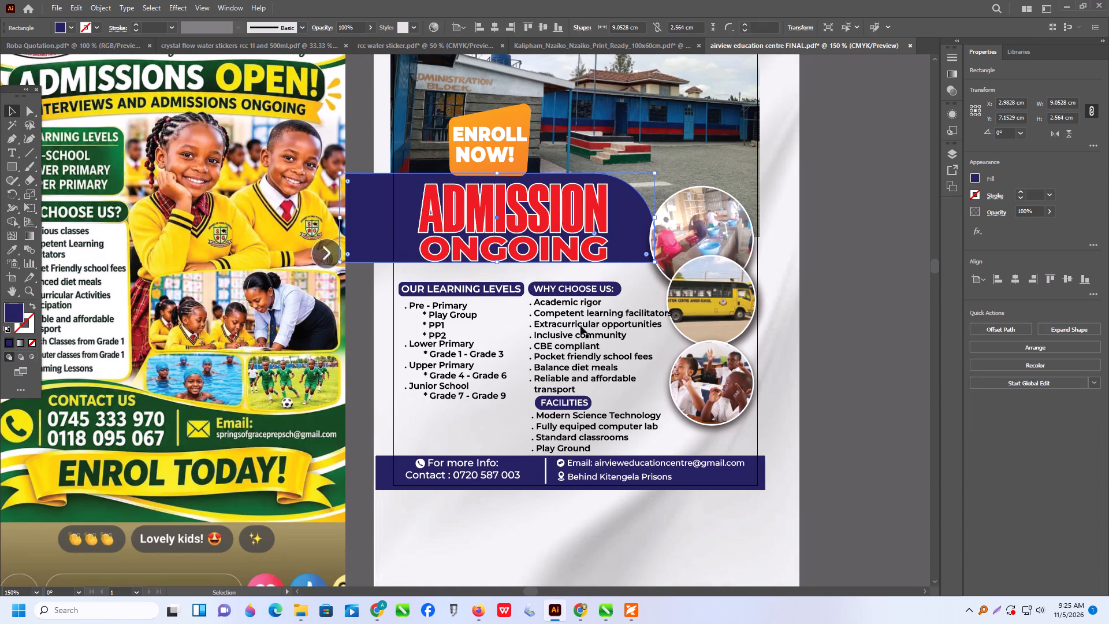
pyautogui.moveTo(567, 274); pyautogui.dragTo(593, 385)
pyautogui.moveTo(585, 377); pyautogui.dragTo(581, 363)
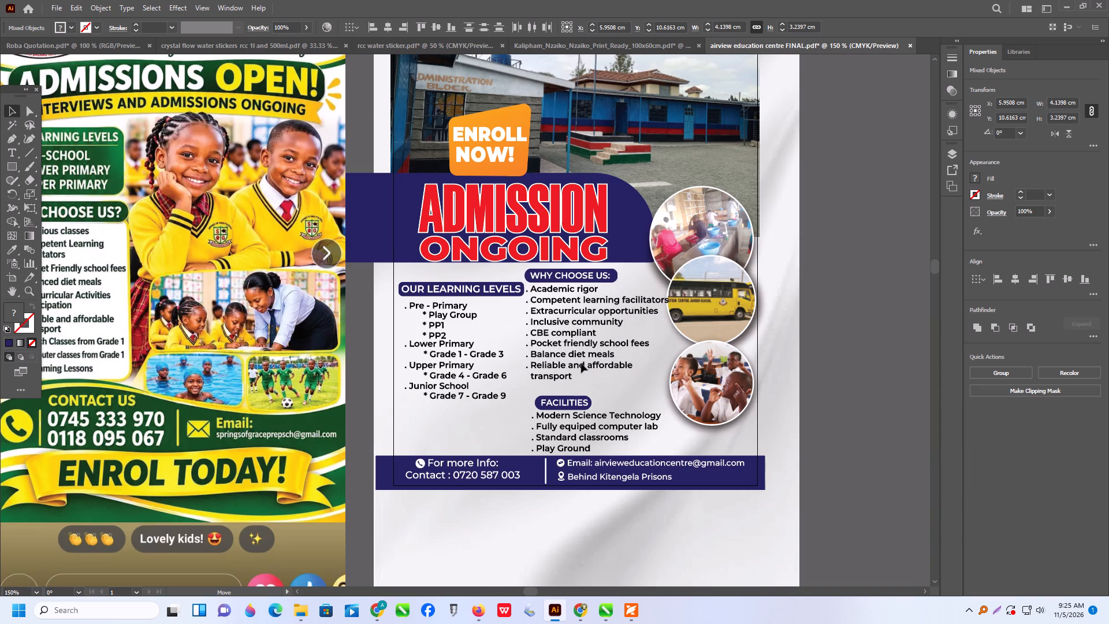
pyautogui.moveTo(581, 363); pyautogui.dragTo(586, 362)
# Move the OUR LEARNING LEVELS heading and its list up about 0.4 cm, closer to the navy title shape.
pyautogui.moveTo(436, 273); pyautogui.dragTo(459, 421)
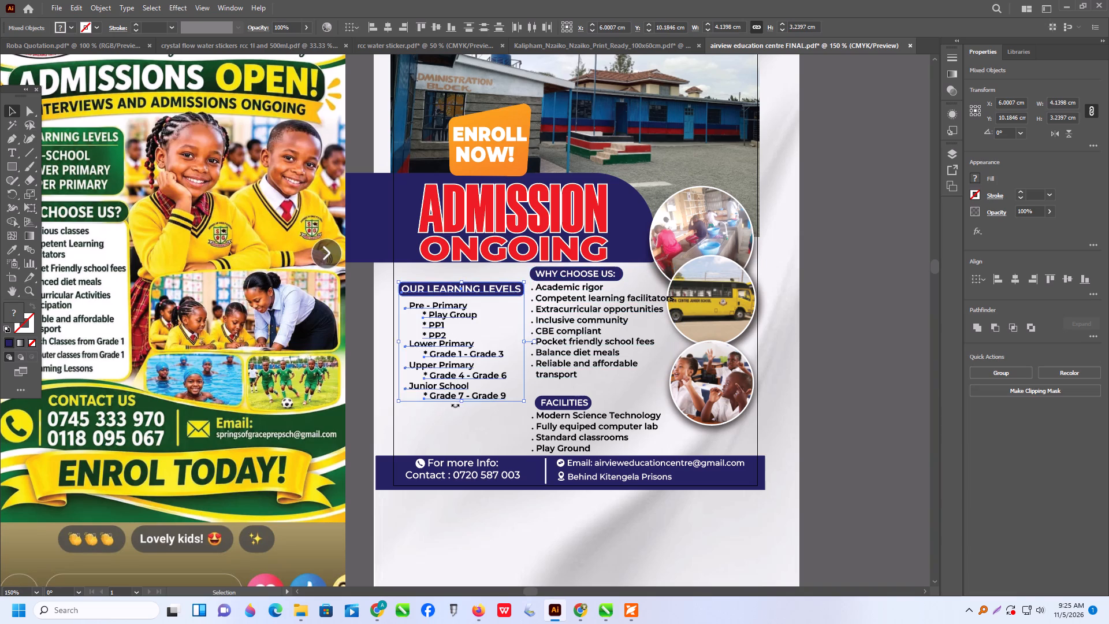
pyautogui.moveTo(453, 395); pyautogui.dragTo(453, 382)
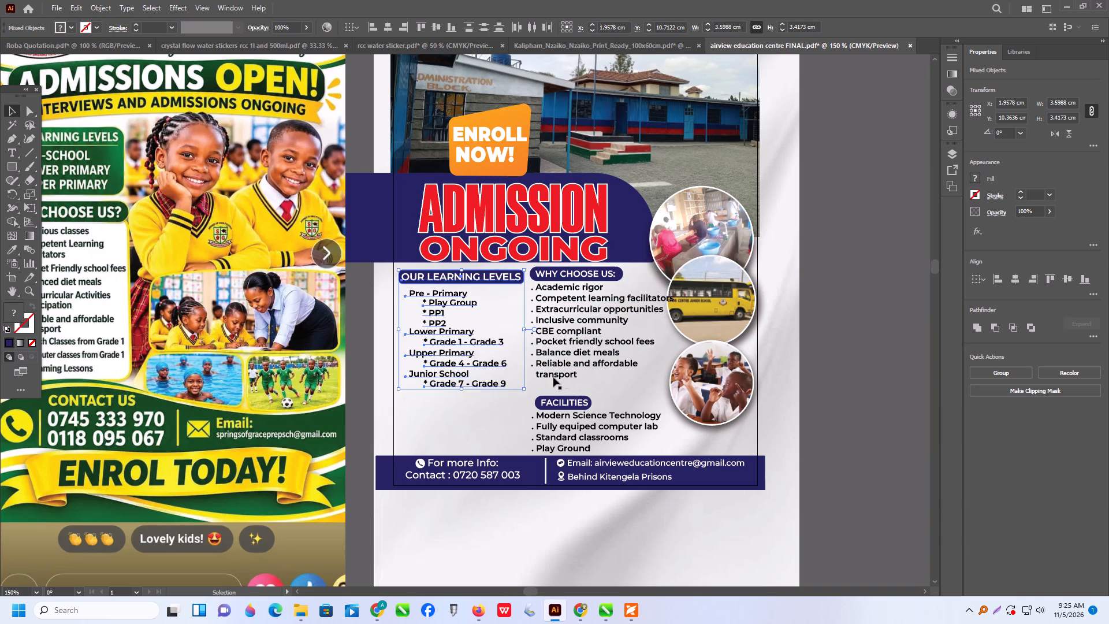
pyautogui.keyDown('alt'); pyautogui.scroll(1, 596, 362); pyautogui.keyUp('alt')
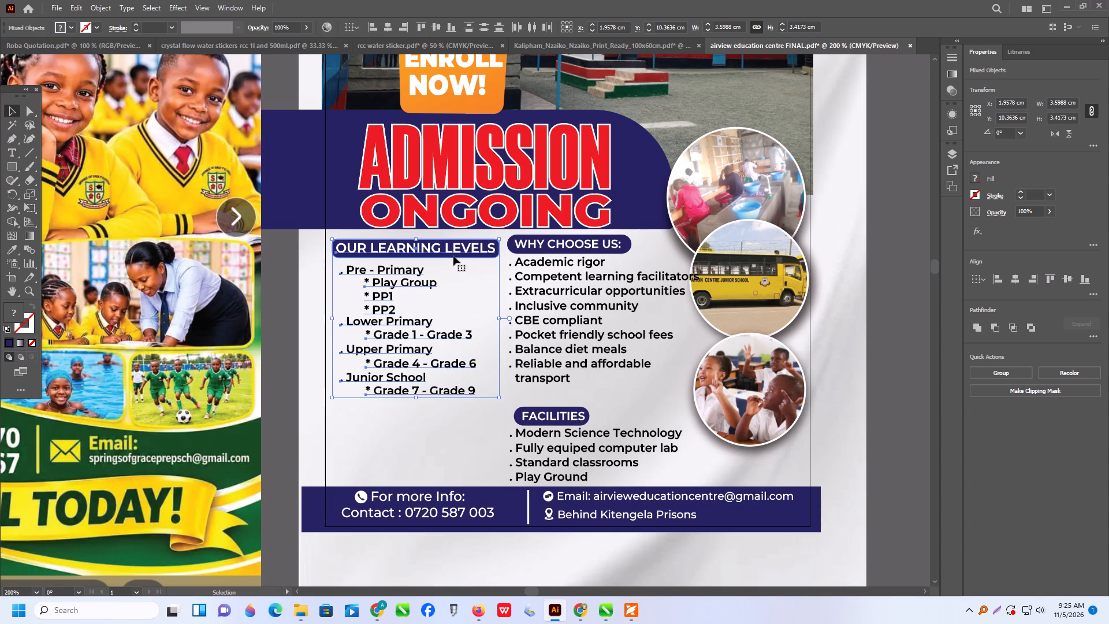
pyautogui.click(453, 256)
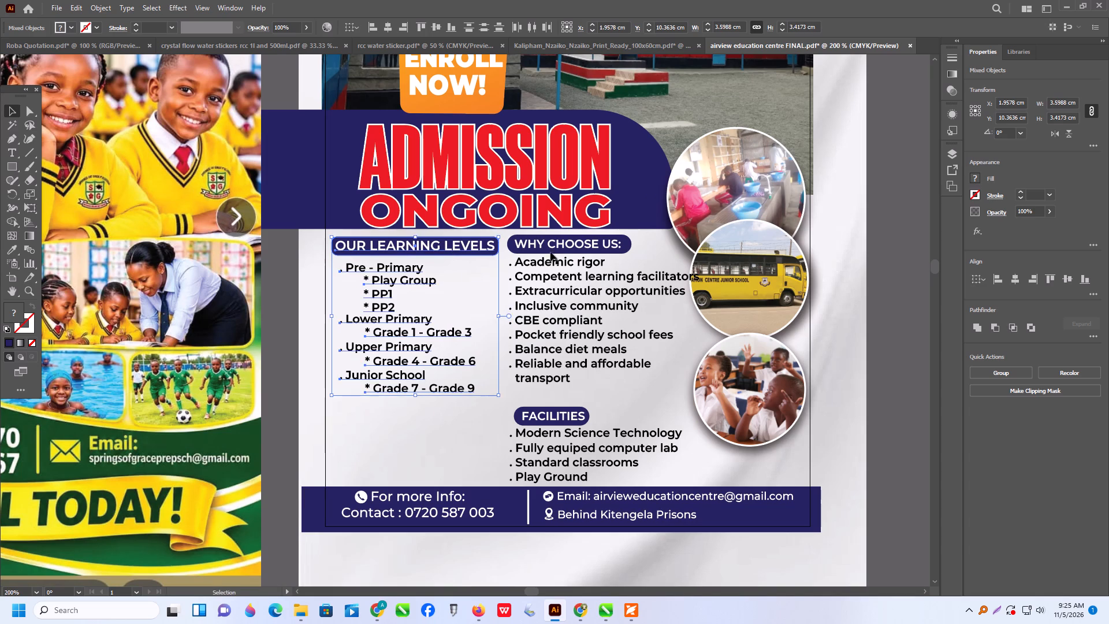
# Reduce the corner radius of the WHY CHOOSE US heading's navy rectangle to about 0.11 cm.
pyautogui.click(570, 247)
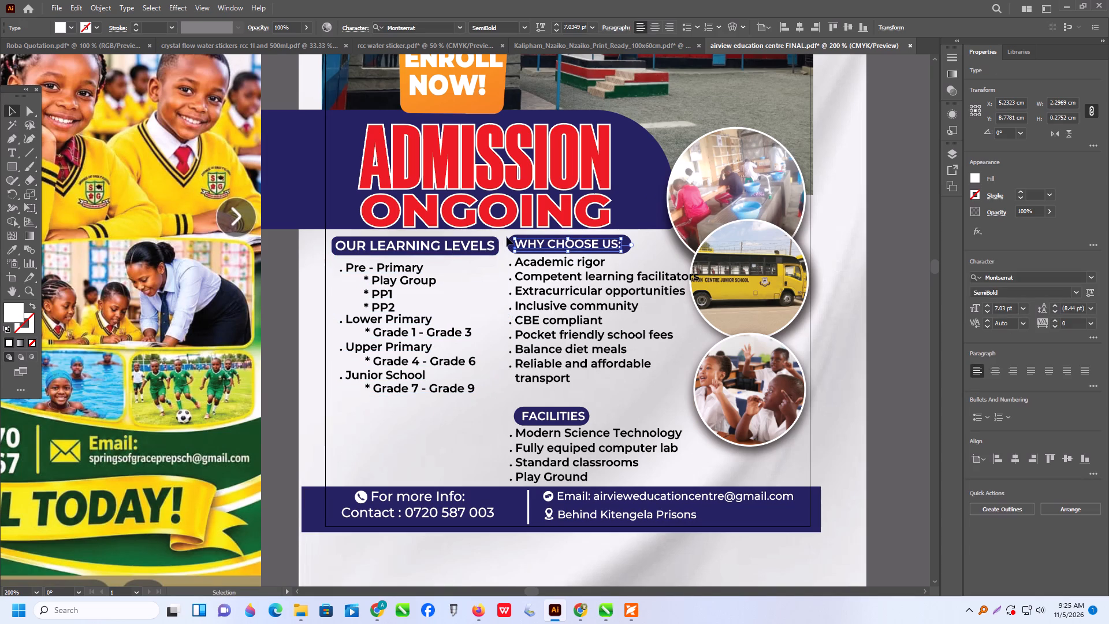
pyautogui.keyDown('alt'); pyautogui.scroll(2, 509, 253); pyautogui.keyUp('alt')
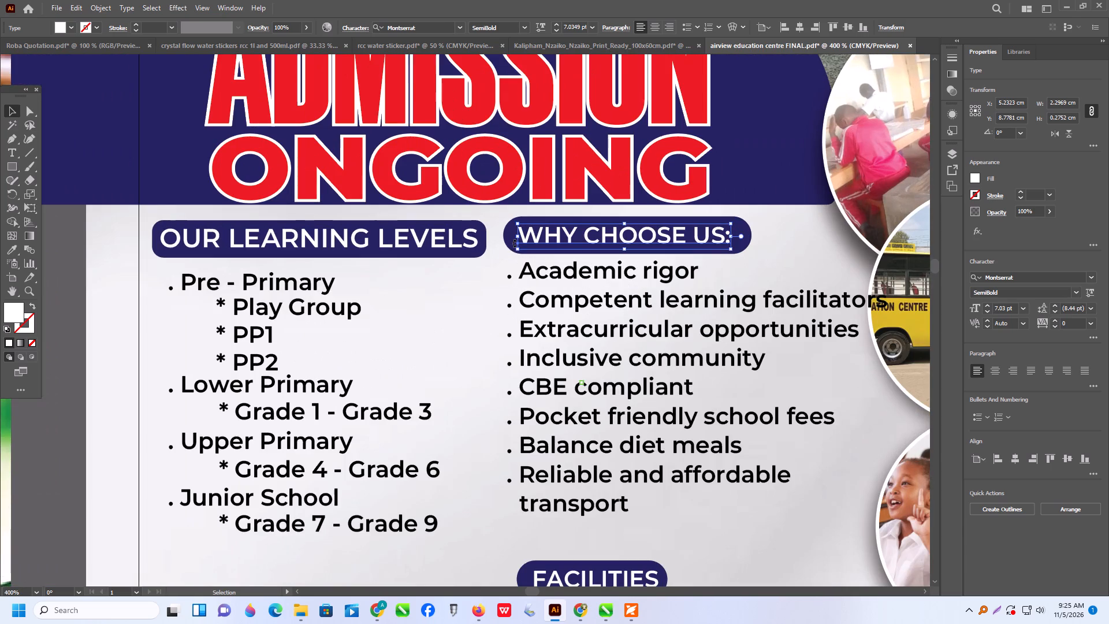
pyautogui.click(513, 243)
pyautogui.click(507, 238)
pyautogui.keyDown('ctrl'); pyautogui.moveTo(522, 235); pyautogui.dragTo(516, 229); pyautogui.keyUp('ctrl')
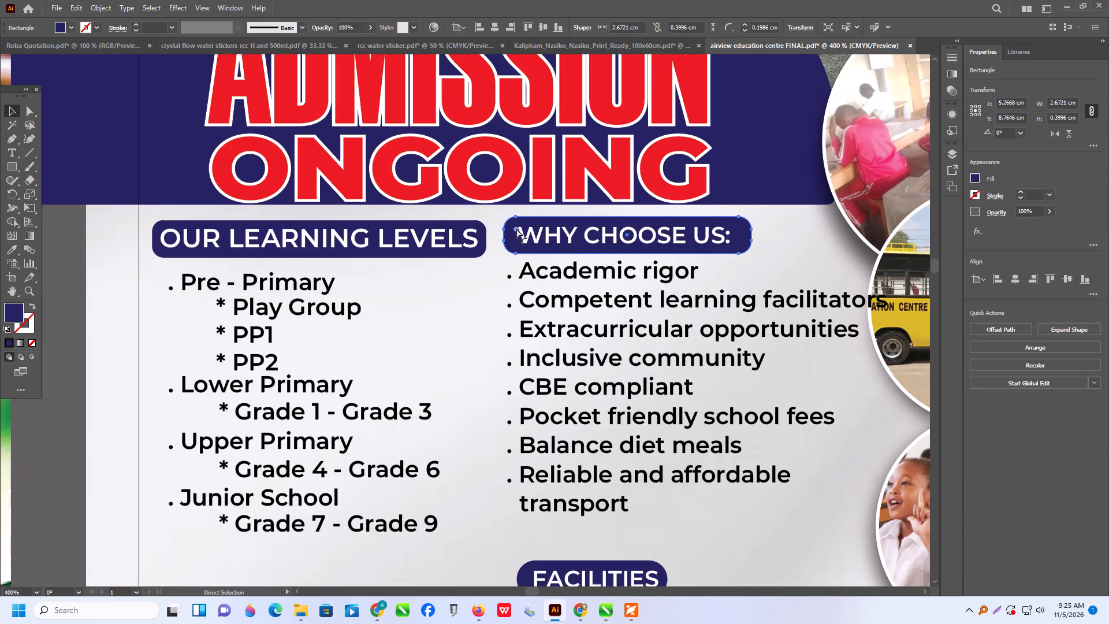
pyautogui.keyDown('ctrl'); pyautogui.moveTo(516, 229); pyautogui.dragTo(513, 227); pyautogui.keyUp('ctrl')
# Move the WHY CHOOSE US heading, its navy rectangle and its list about 0.11 cm left and 0.06 cm down.
pyautogui.keyDown('shift'); pyautogui.moveTo(563, 212); pyautogui.dragTo(595, 363); pyautogui.keyUp('shift')
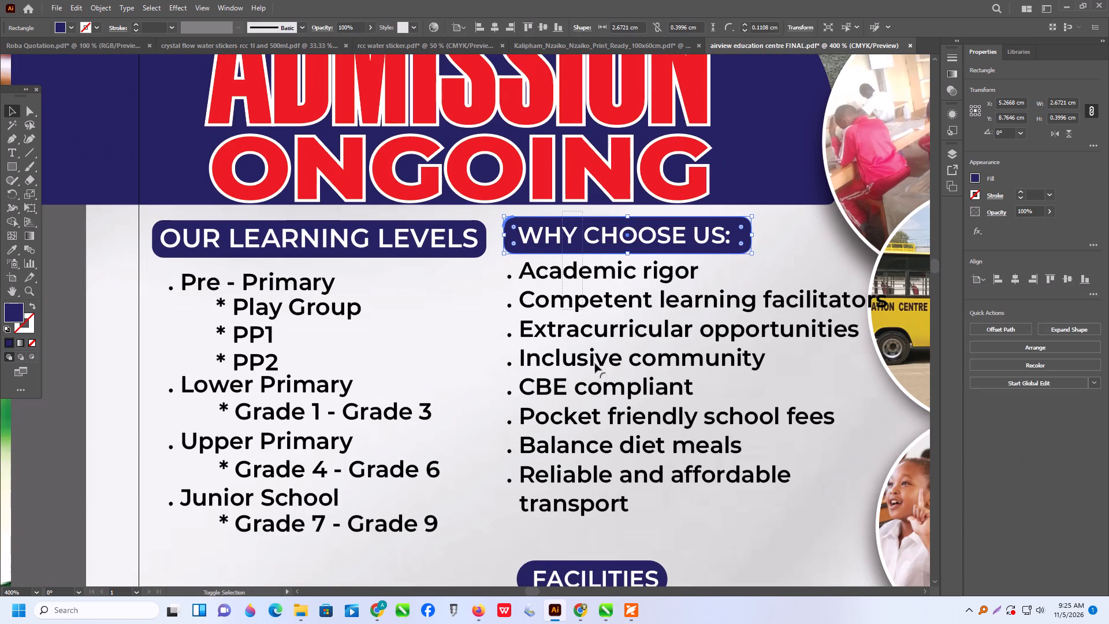
pyautogui.keyDown('shift'); pyautogui.moveTo(595, 363); pyautogui.dragTo(602, 512); pyautogui.keyUp('shift')
pyautogui.moveTo(595, 504); pyautogui.dragTo(586, 507)
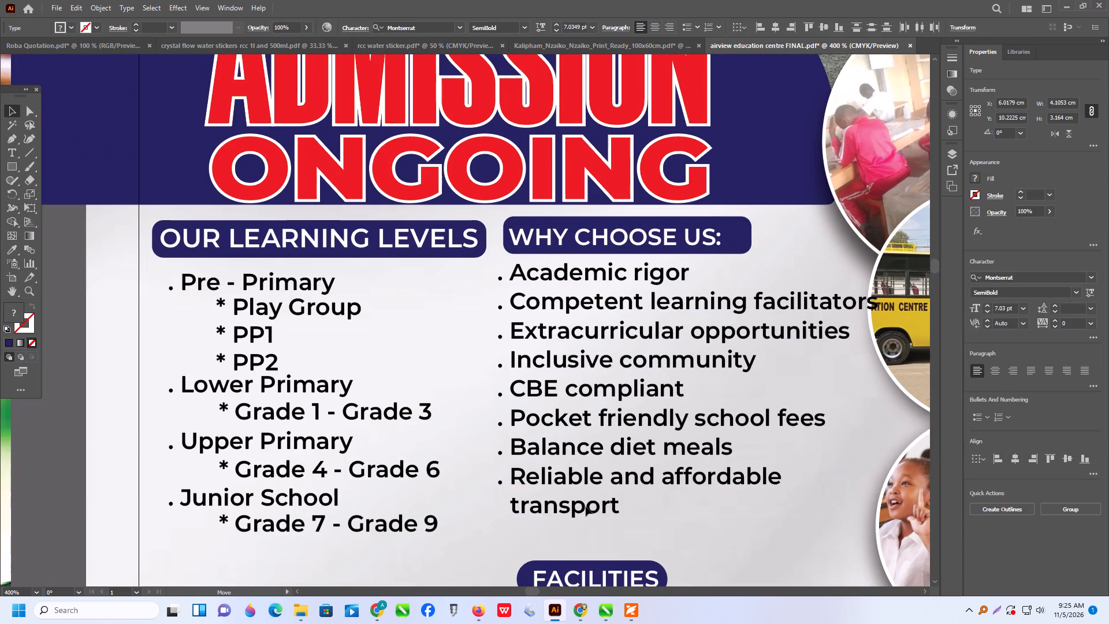
pyautogui.moveTo(586, 507); pyautogui.dragTo(590, 504)
pyautogui.hotkey('ctrl', 'z')
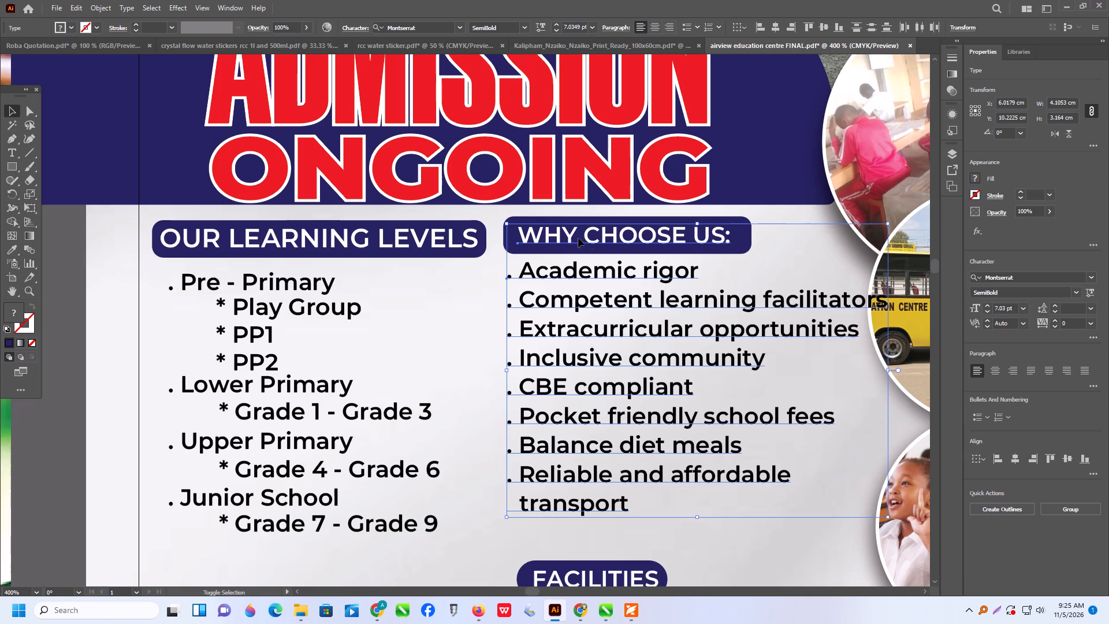
pyautogui.keyDown('shift'); pyautogui.click(552, 219); pyautogui.keyUp('shift')
pyautogui.moveTo(576, 251); pyautogui.dragTo(571, 254)
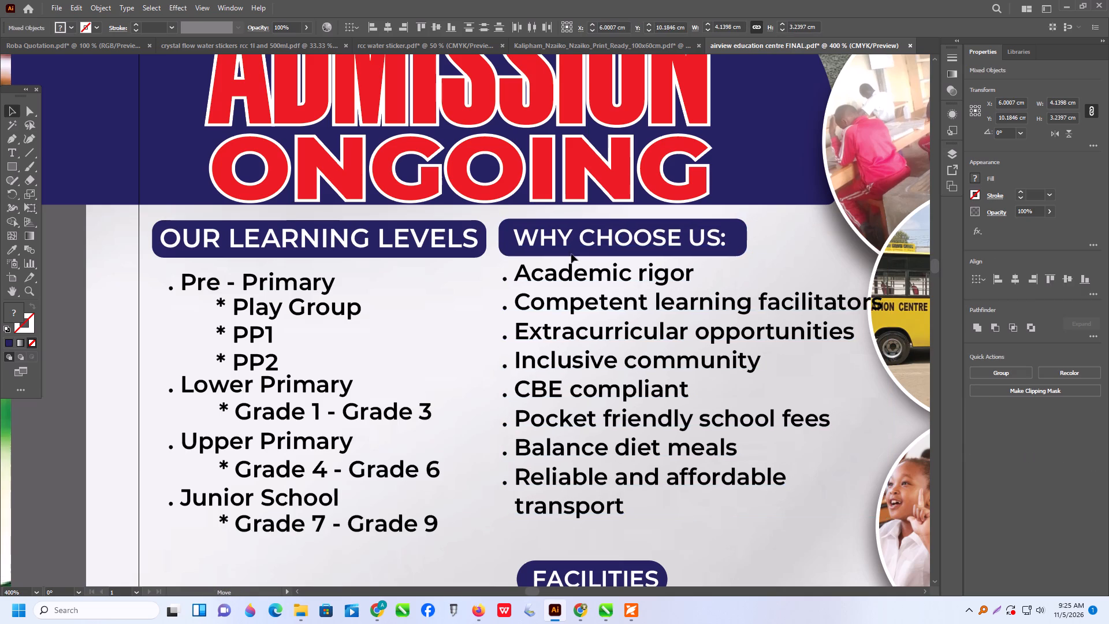
pyautogui.moveTo(571, 254); pyautogui.dragTo(566, 257)
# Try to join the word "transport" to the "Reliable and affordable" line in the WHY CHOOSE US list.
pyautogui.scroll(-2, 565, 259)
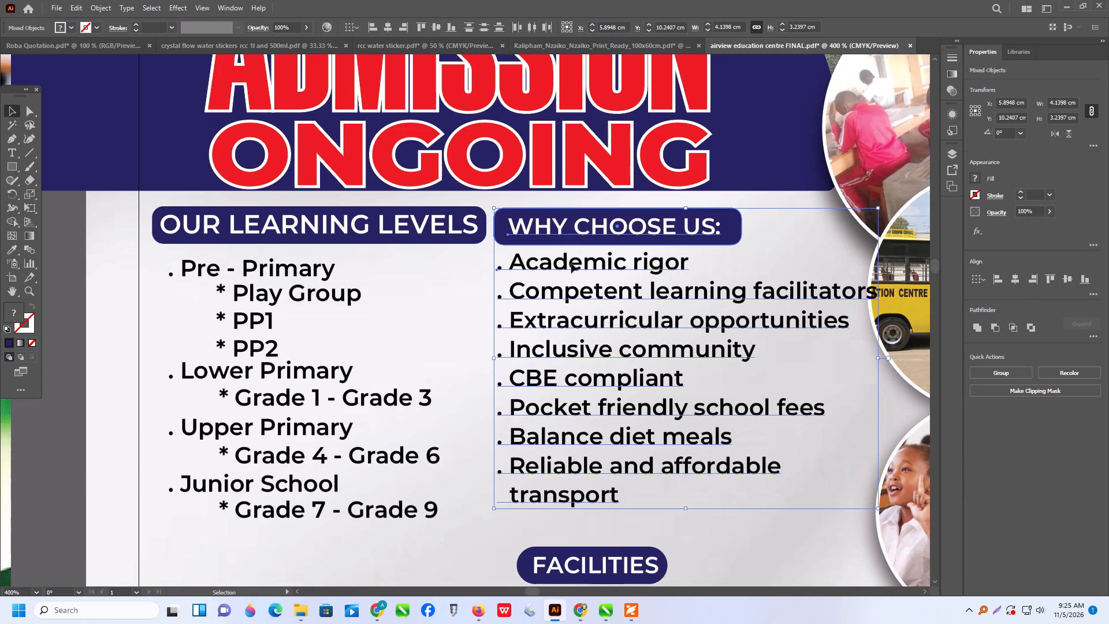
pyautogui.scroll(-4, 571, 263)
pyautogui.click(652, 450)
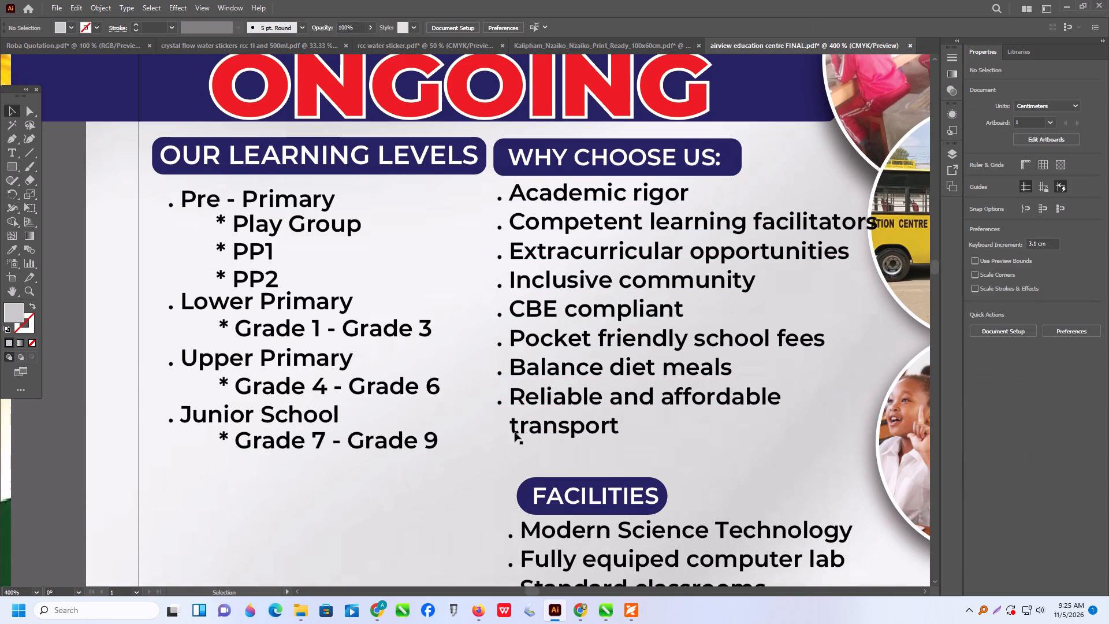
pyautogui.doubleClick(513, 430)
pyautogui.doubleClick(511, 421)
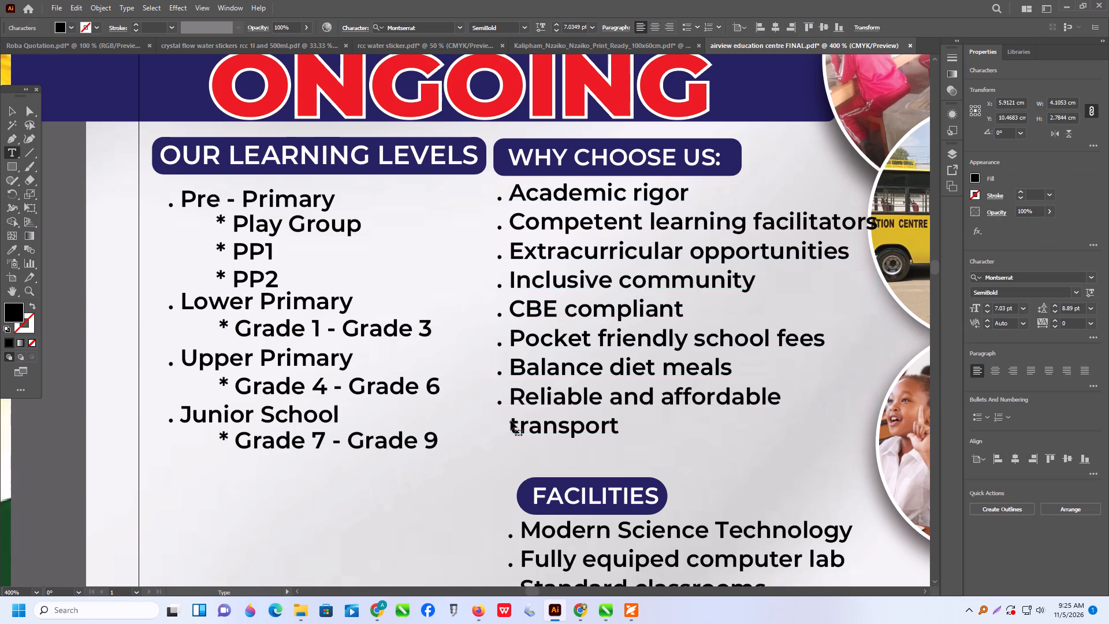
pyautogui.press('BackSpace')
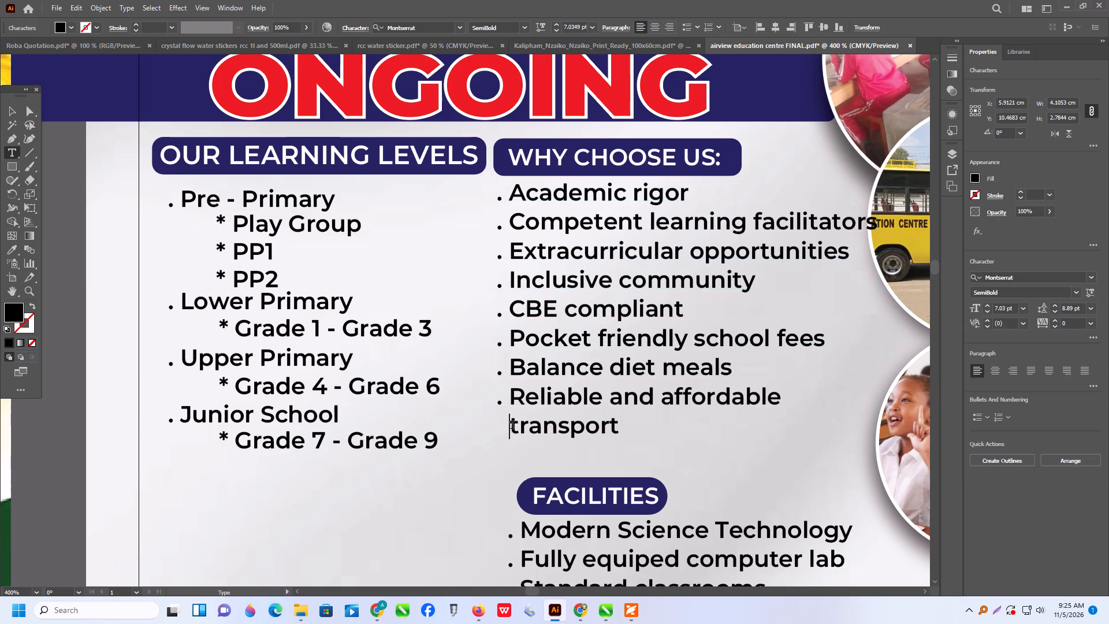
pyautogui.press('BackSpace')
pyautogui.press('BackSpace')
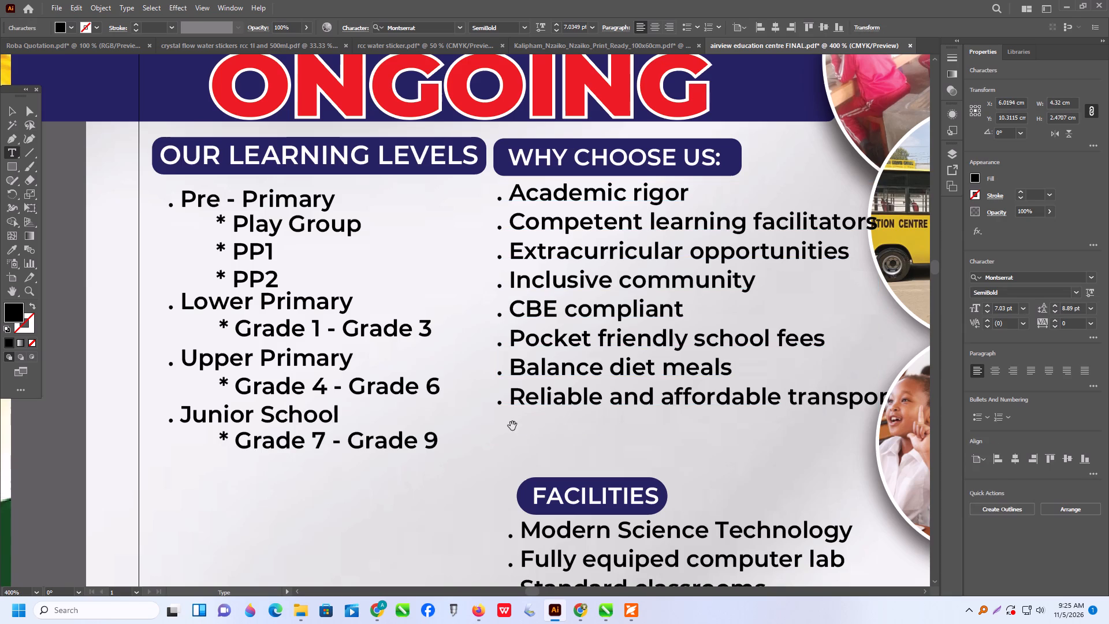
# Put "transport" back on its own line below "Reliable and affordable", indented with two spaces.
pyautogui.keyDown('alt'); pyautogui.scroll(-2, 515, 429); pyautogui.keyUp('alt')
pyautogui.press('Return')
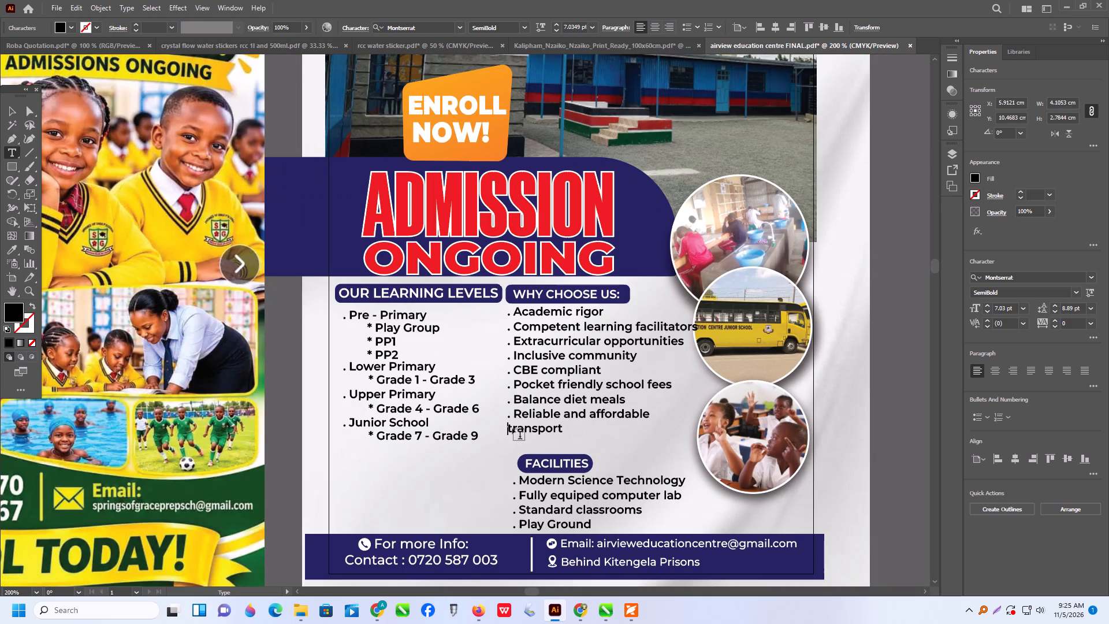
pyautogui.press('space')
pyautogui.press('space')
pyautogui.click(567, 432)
# Add ". Swimming Lessons" as a new line below "transport" in the WHY CHOOSE US list.
pyautogui.press('Return')
pyautogui.press('.')
pyautogui.press('space')
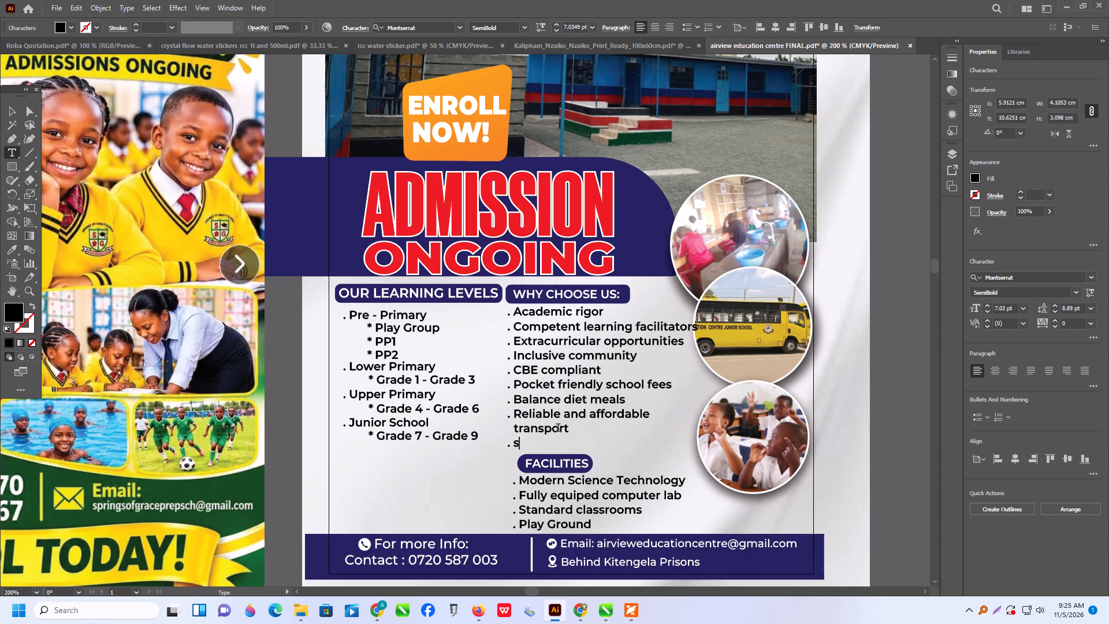
pyautogui.press('BackSpace')
pyautogui.press('s')
pyautogui.write('wimming')
pyautogui.press('space')
pyautogui.keyDown('alt'); pyautogui.scroll(-1, 620, 438); pyautogui.keyUp('alt')
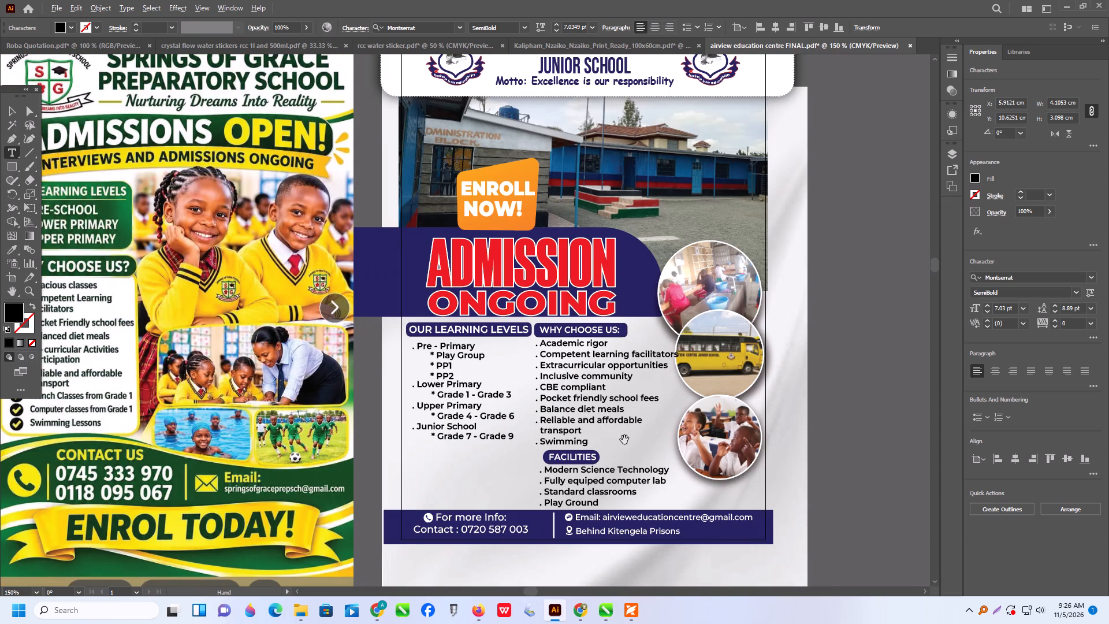
pyautogui.keyDown('alt'); pyautogui.scroll(-2, 619, 424); pyautogui.keyUp('alt')
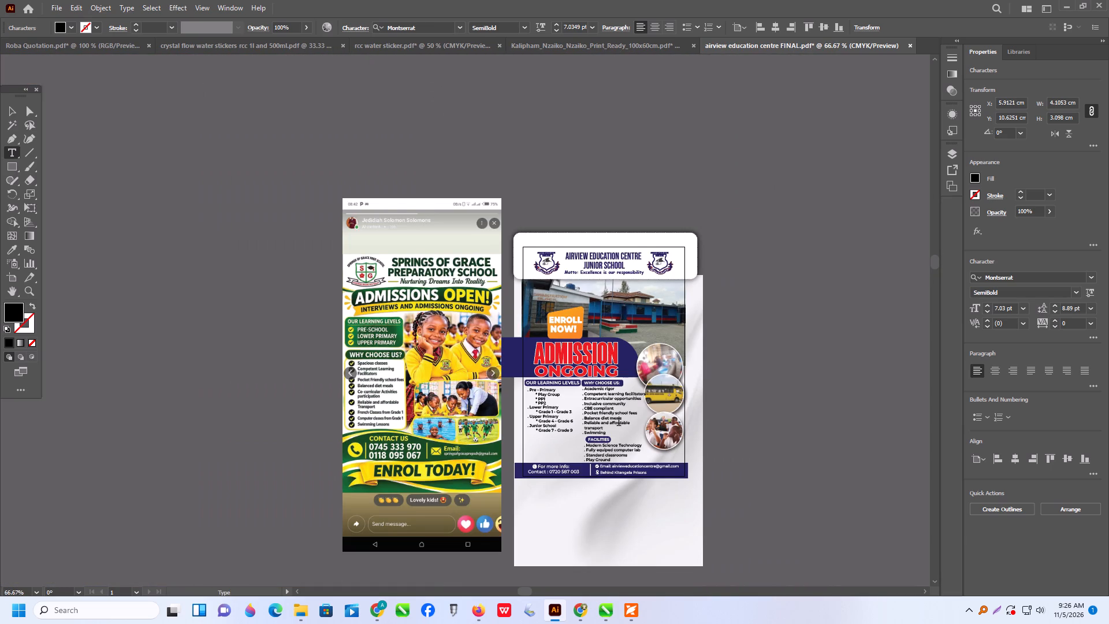
pyautogui.press('space')
pyautogui.press('space')
pyautogui.press('space')
pyautogui.scroll(2, 593, 425)
pyautogui.keyDown('alt'); pyautogui.scroll(2, 600, 479); pyautogui.keyUp('alt')
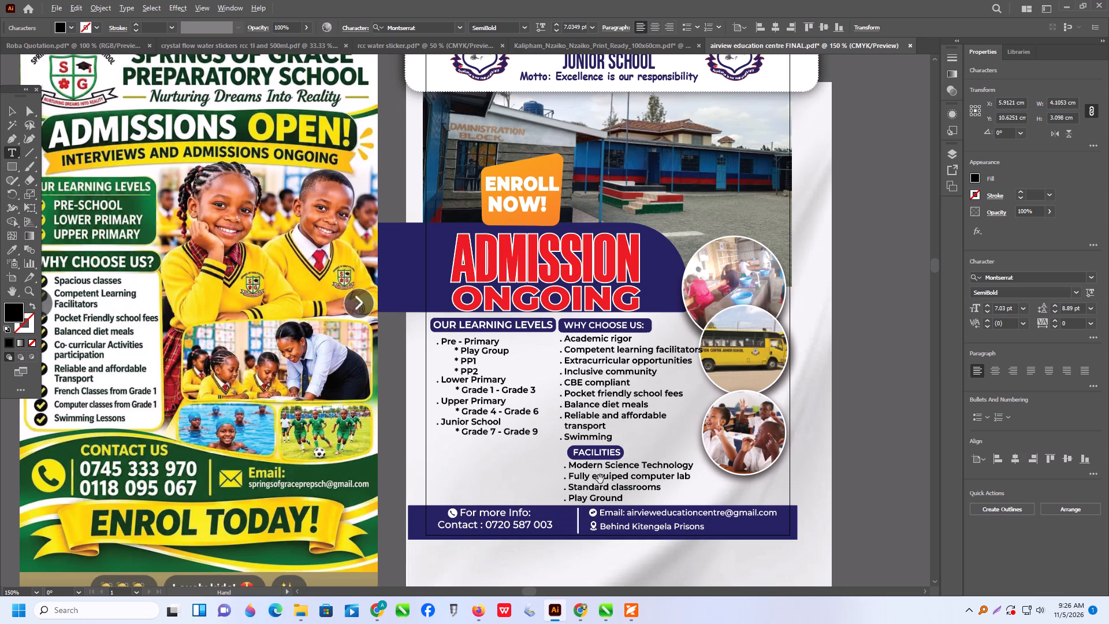
pyautogui.press('BackSpace')
pyautogui.press('BackSpace')
pyautogui.press('BackSpace')
pyautogui.write('ess')
pyautogui.write('ons')
pyautogui.click(8, 108)
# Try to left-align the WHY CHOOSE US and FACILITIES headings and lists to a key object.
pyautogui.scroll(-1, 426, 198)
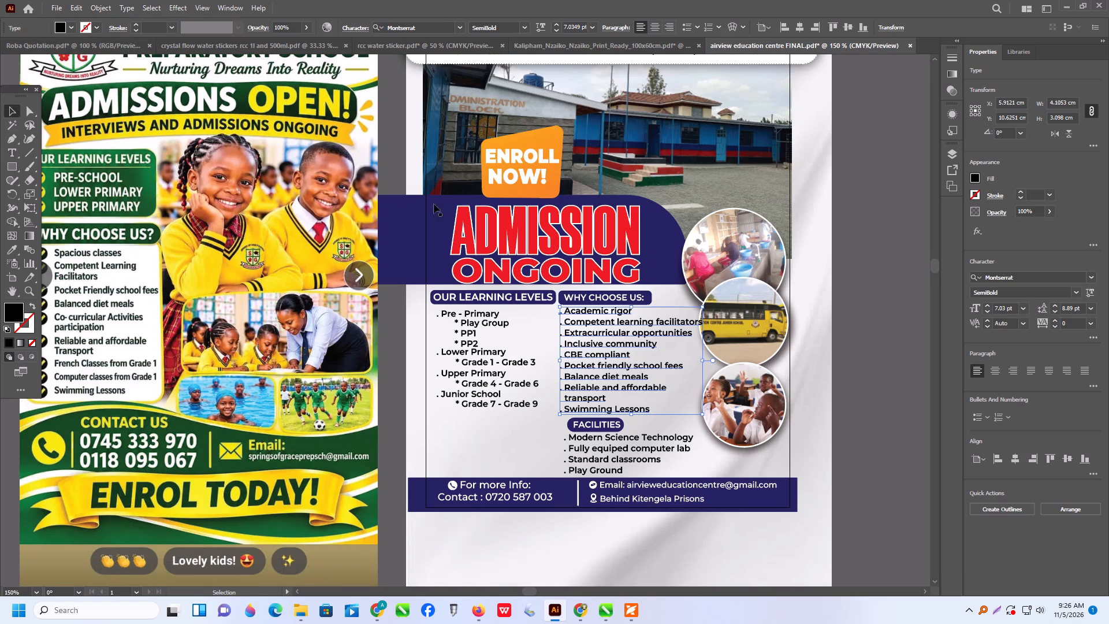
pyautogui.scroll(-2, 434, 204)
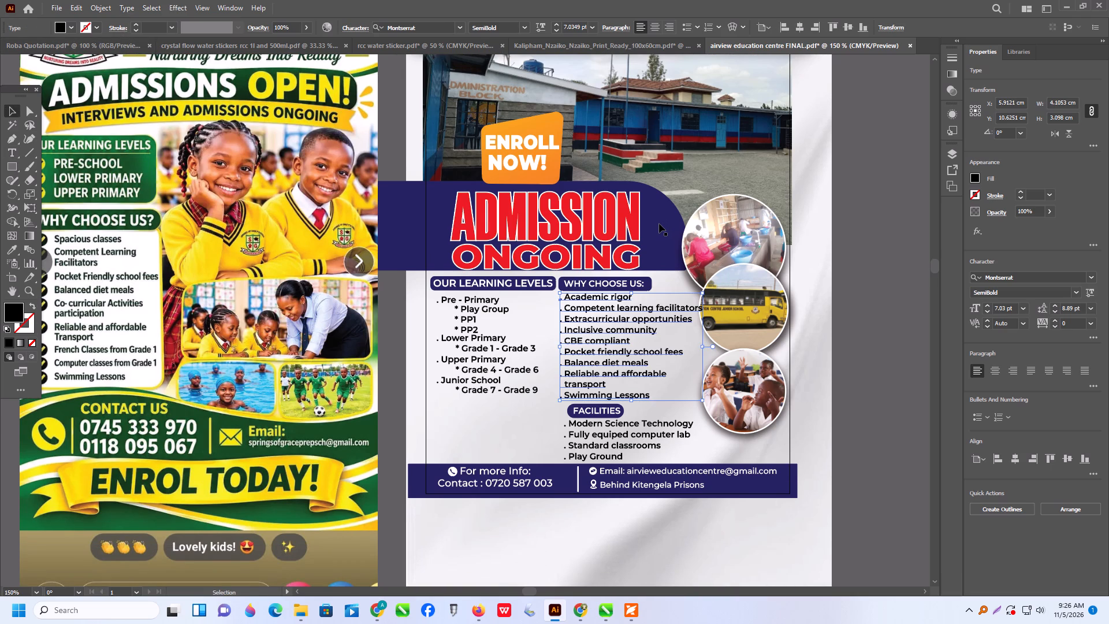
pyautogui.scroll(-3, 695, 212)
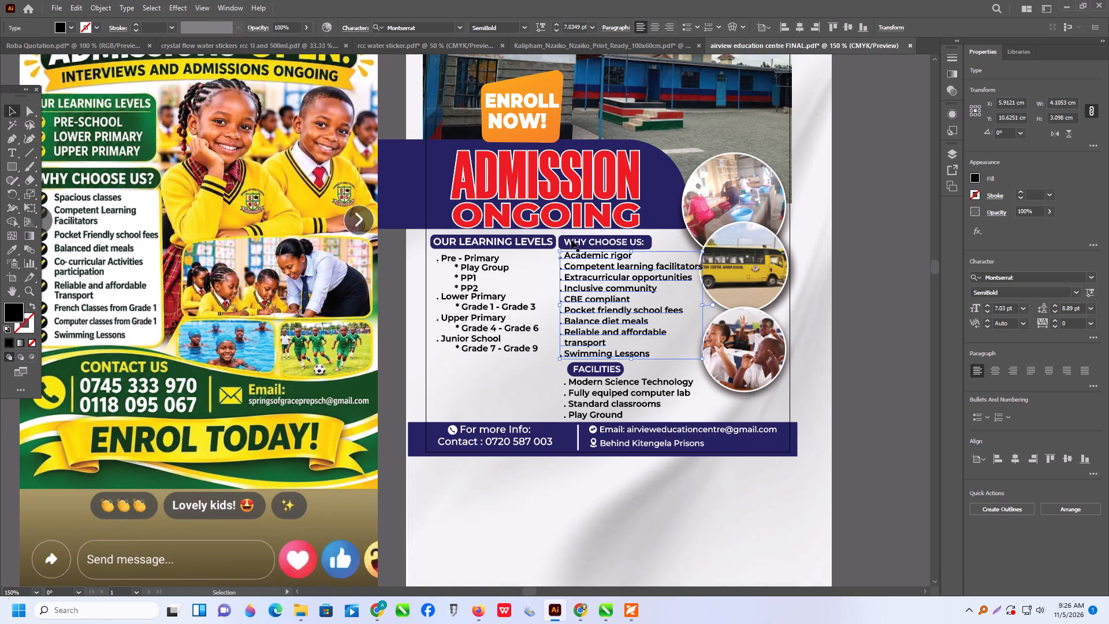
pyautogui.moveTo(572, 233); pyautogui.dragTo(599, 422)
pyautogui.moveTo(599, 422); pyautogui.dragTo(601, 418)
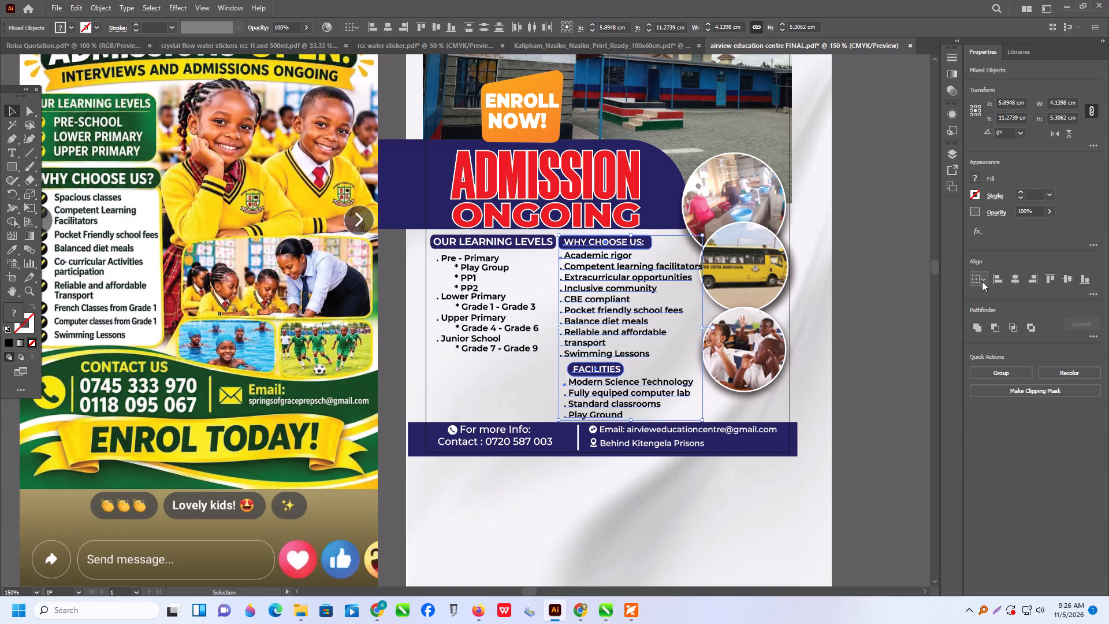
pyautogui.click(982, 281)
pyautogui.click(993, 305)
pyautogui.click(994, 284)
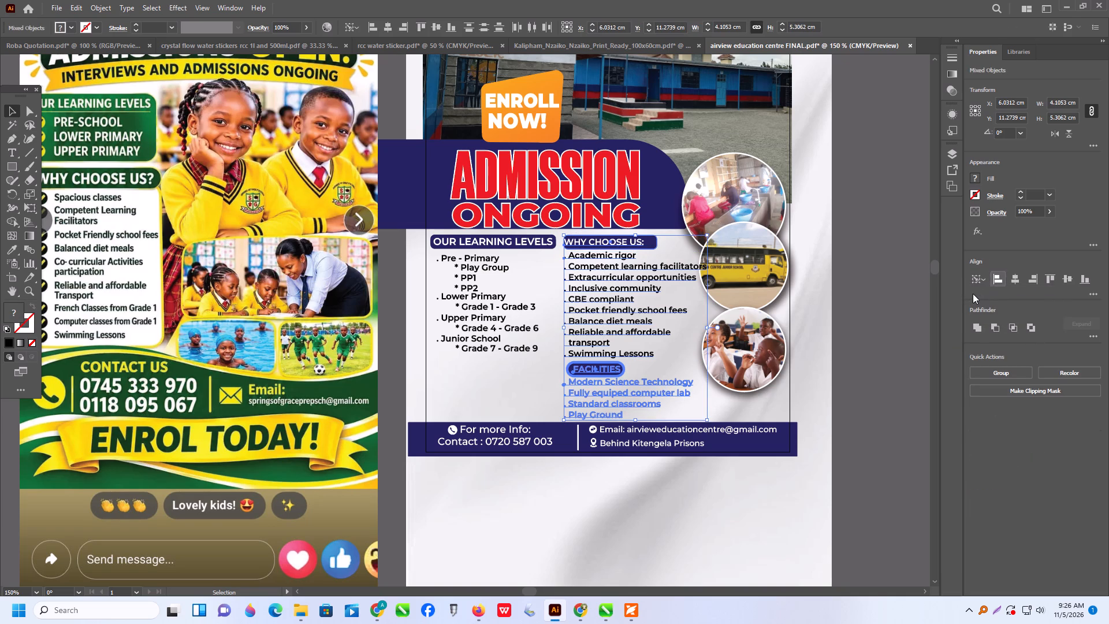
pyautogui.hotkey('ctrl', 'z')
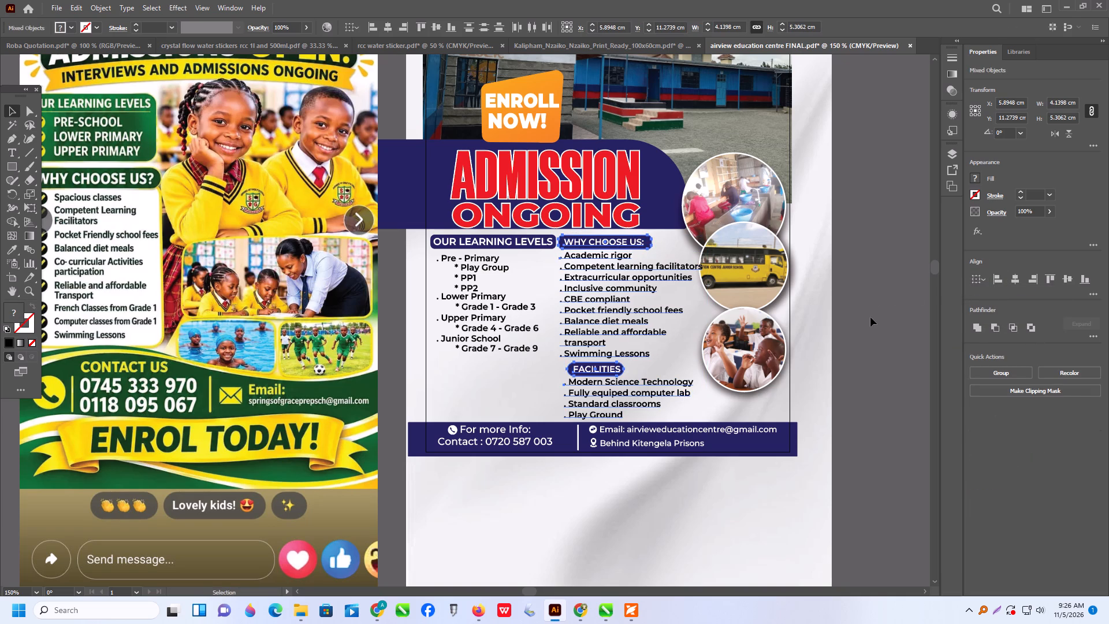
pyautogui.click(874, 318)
# Ungroup the FACILITIES heading from its list.
pyautogui.scroll(-3, 653, 296)
pyautogui.keyDown('alt'); pyautogui.scroll(3, 575, 329); pyautogui.keyUp('alt')
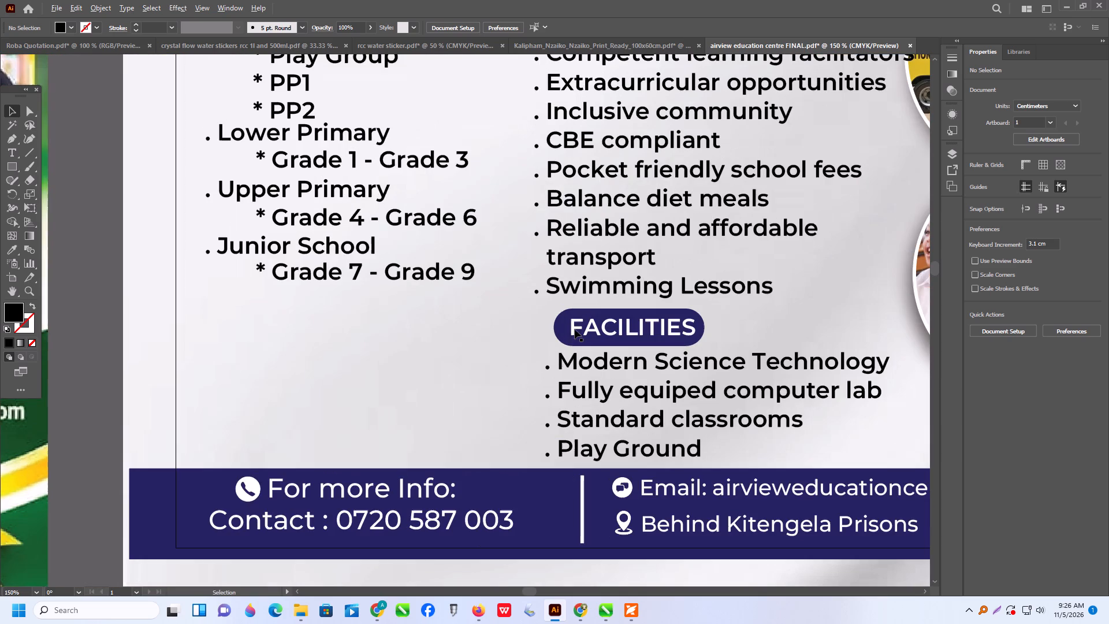
pyautogui.click(572, 323)
pyautogui.rightClick(574, 321)
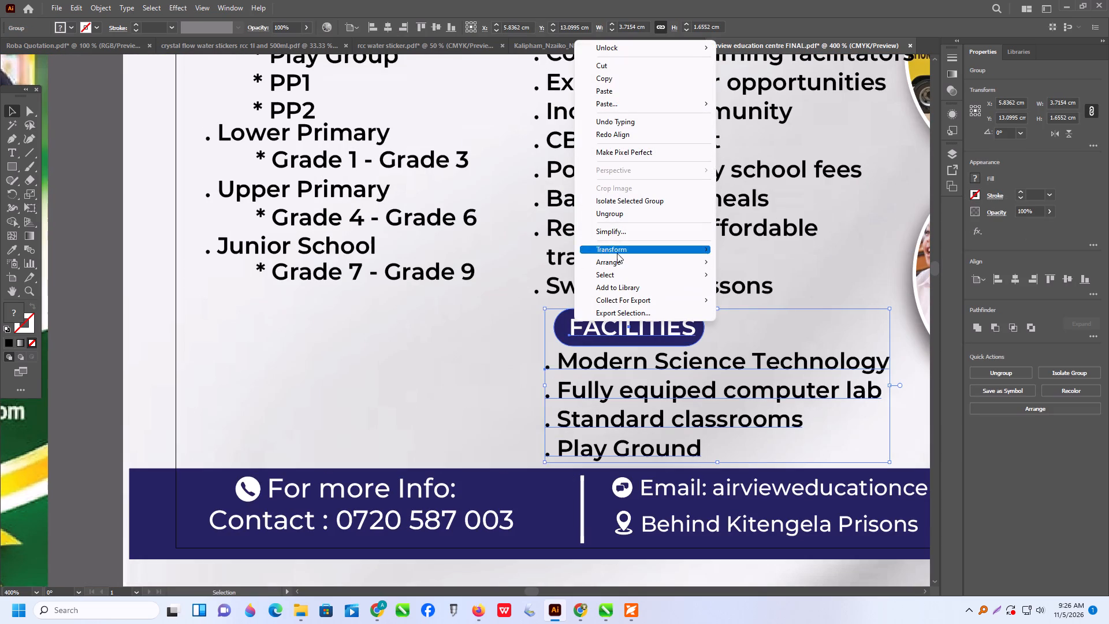
pyautogui.click(611, 221)
pyautogui.click(613, 217)
pyautogui.click(509, 348)
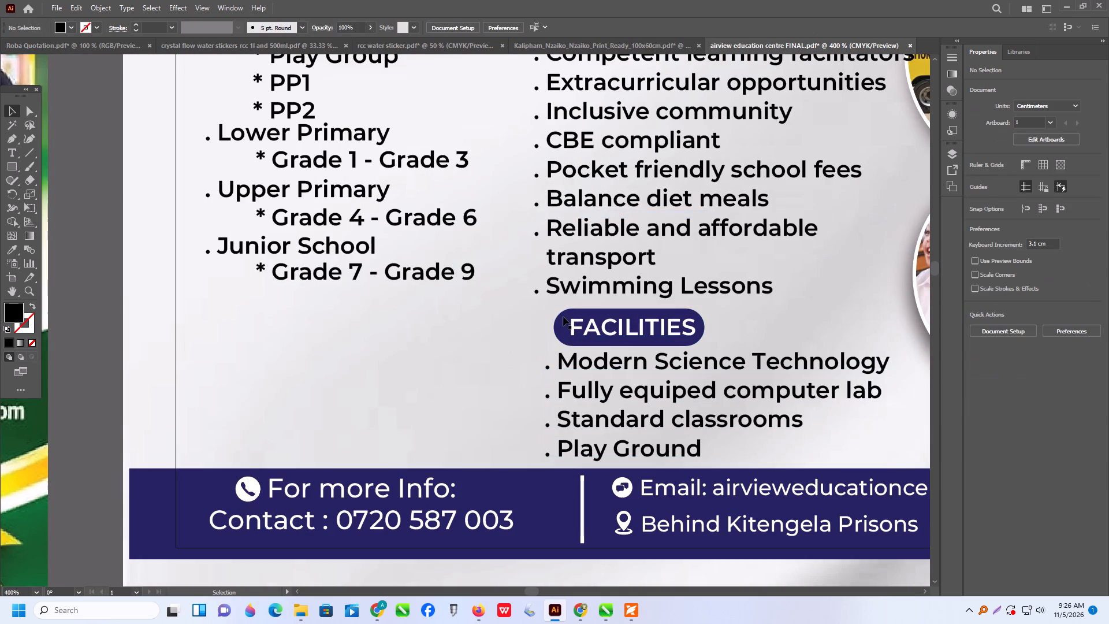
# Reduce the corner radius of the navy rectangle behind the FACILITIES heading.
pyautogui.click(563, 317)
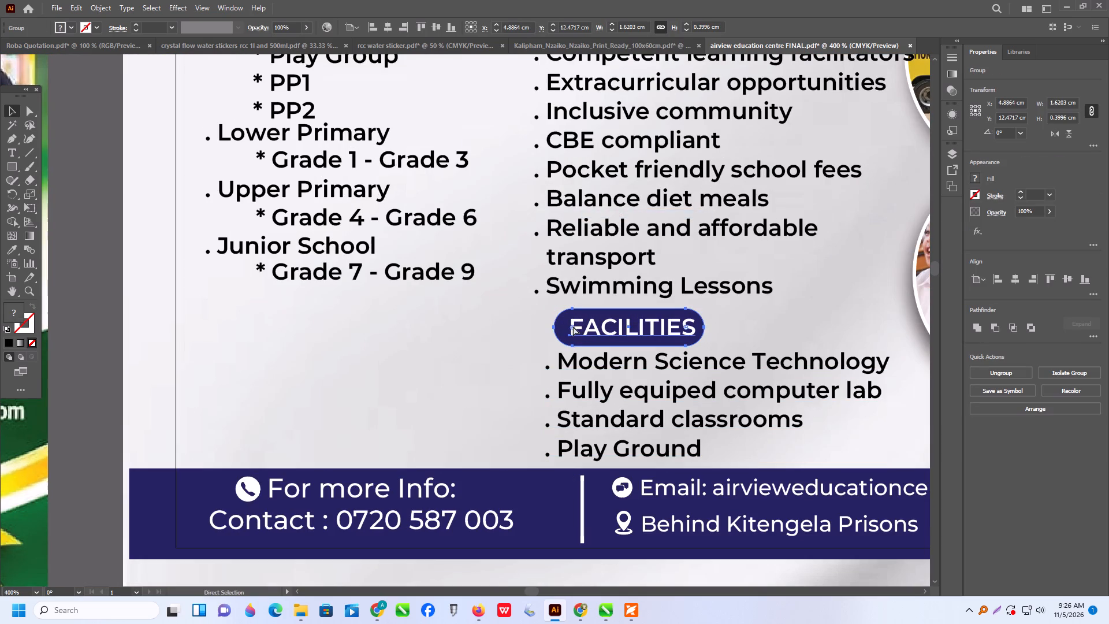
pyautogui.keyDown('ctrl'); pyautogui.moveTo(573, 326); pyautogui.dragTo(564, 319); pyautogui.keyUp('ctrl')
pyautogui.keyDown('alt'); pyautogui.scroll(-2, 572, 348); pyautogui.keyUp('alt')
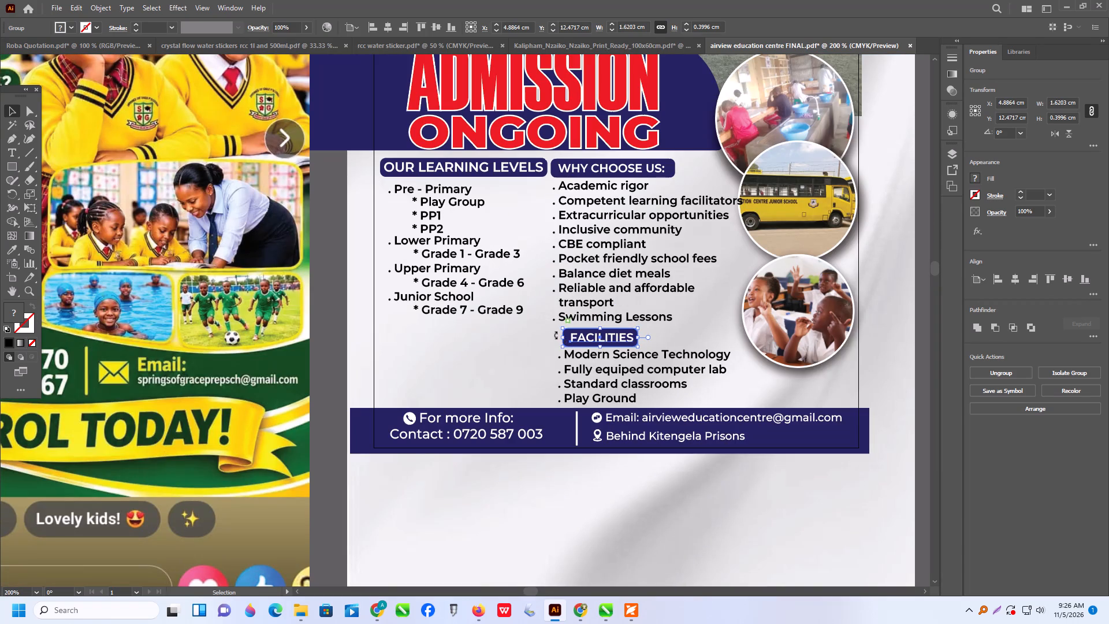
pyautogui.click(555, 335)
pyautogui.click(513, 345)
pyautogui.click(591, 340)
# Group the WHY CHOOSE US heading with its navy rectangle.
pyautogui.scroll(6, 546, 346)
pyautogui.click(580, 252)
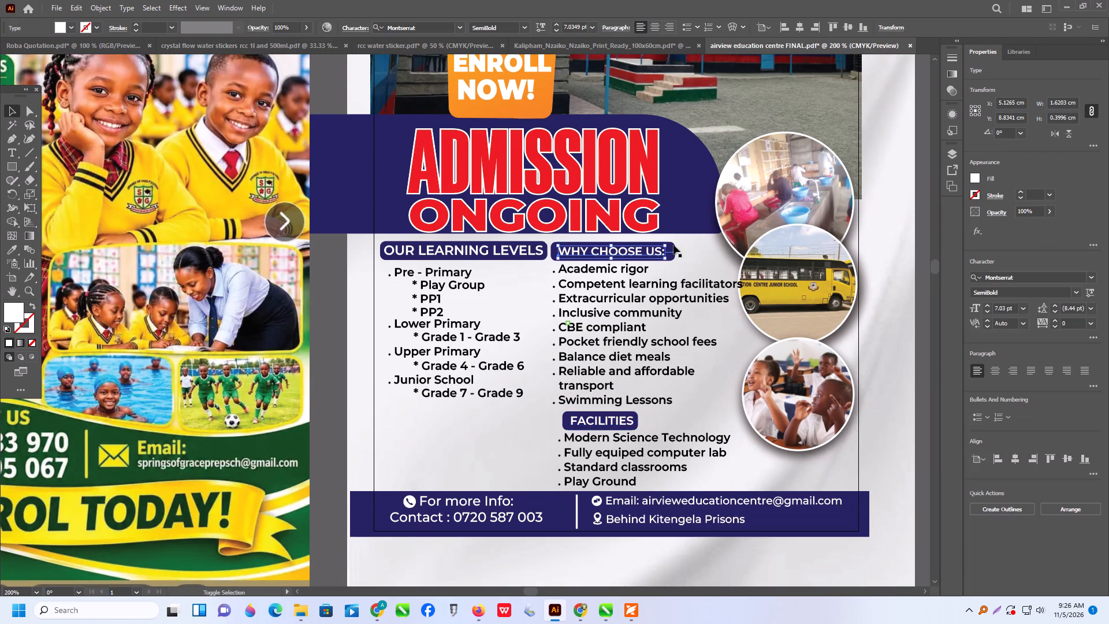
pyautogui.keyDown('shift'); pyautogui.click(673, 245); pyautogui.keyUp('shift')
pyautogui.hotkey('ctrl', 'g')
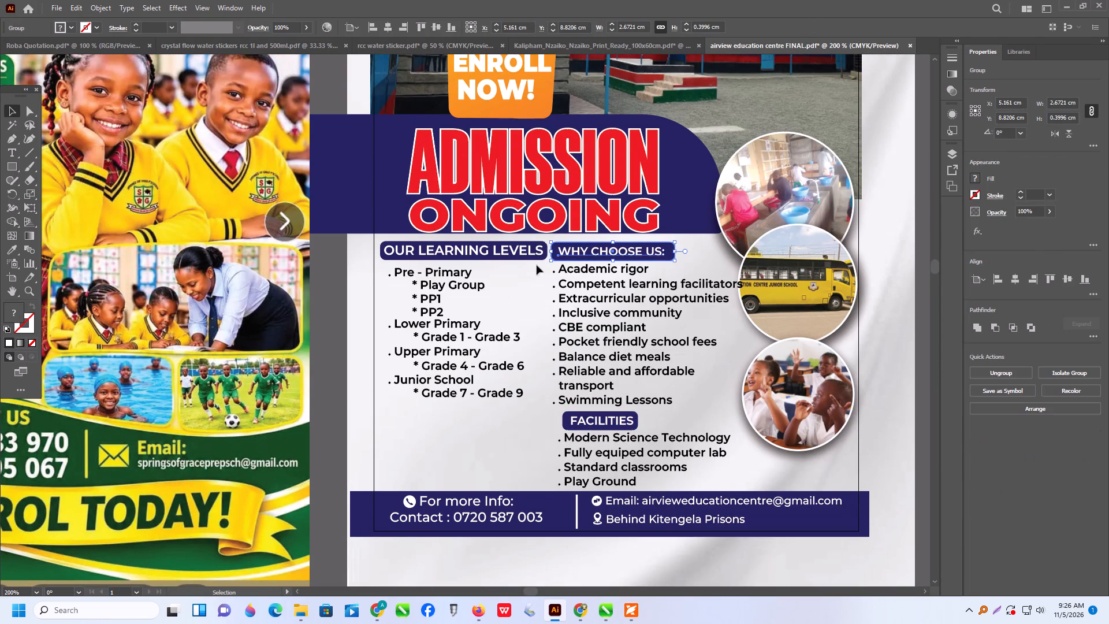
# Left-align the WHY CHOOSE US and FACILITIES headings and lists, using the FACILITIES heading as the key object.
pyautogui.moveTo(596, 239); pyautogui.dragTo(614, 381)
pyautogui.moveTo(614, 381); pyautogui.dragTo(622, 484)
pyautogui.click(982, 279)
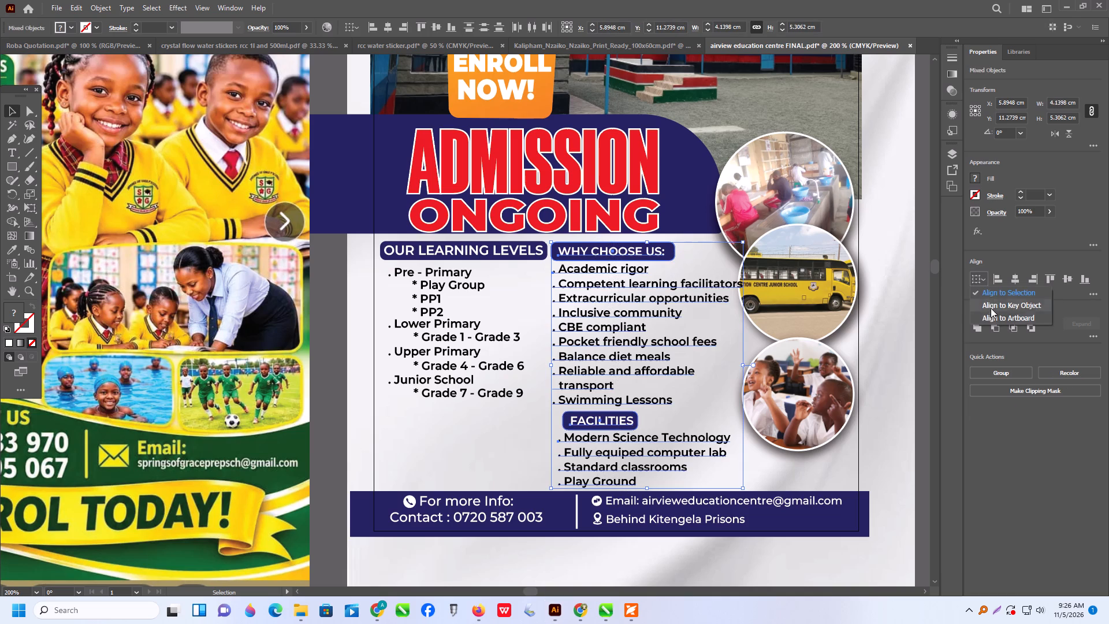
pyautogui.click(991, 308)
pyautogui.click(999, 278)
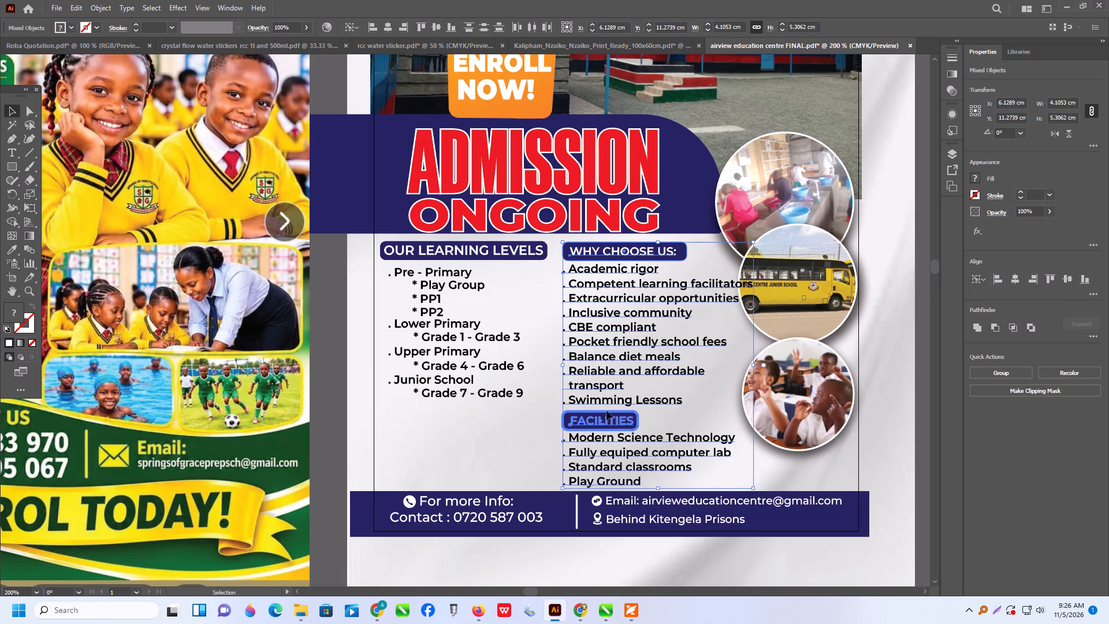
# Move the aligned WHY CHOOSE US and FACILITIES column about 0.26 cm left and 0.02 cm up.
pyautogui.moveTo(606, 413); pyautogui.dragTo(594, 411)
pyautogui.scroll(-6, 604, 410)
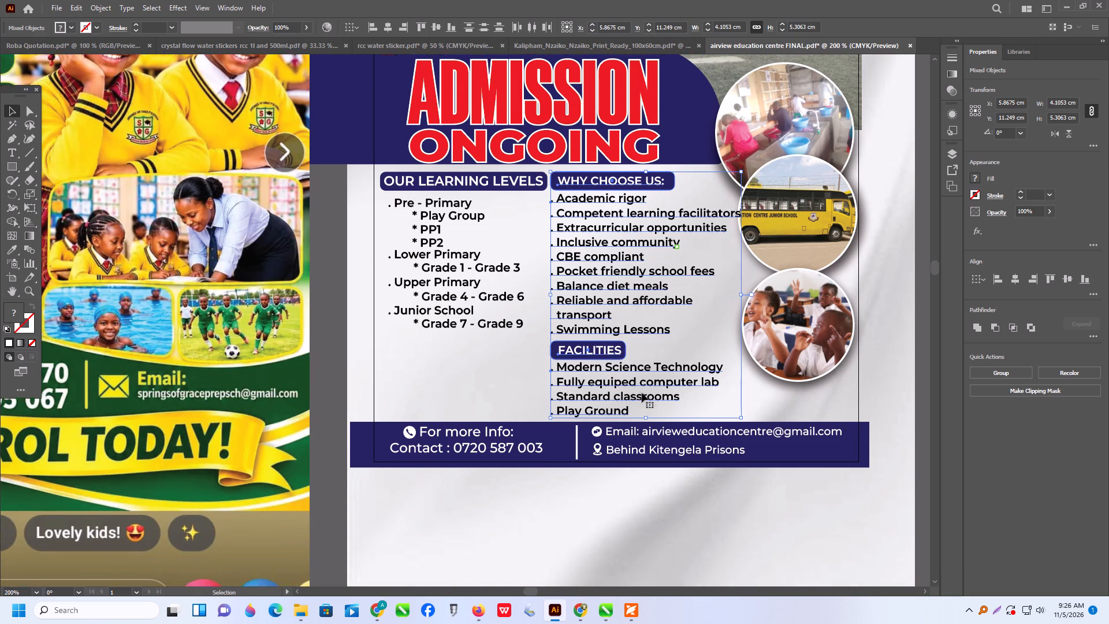
pyautogui.click(898, 307)
# Move the circular bus photo down to about Y 10.07 cm and the classroom pupils photo to about Y 12.11 cm.
pyautogui.scroll(2, 850, 323)
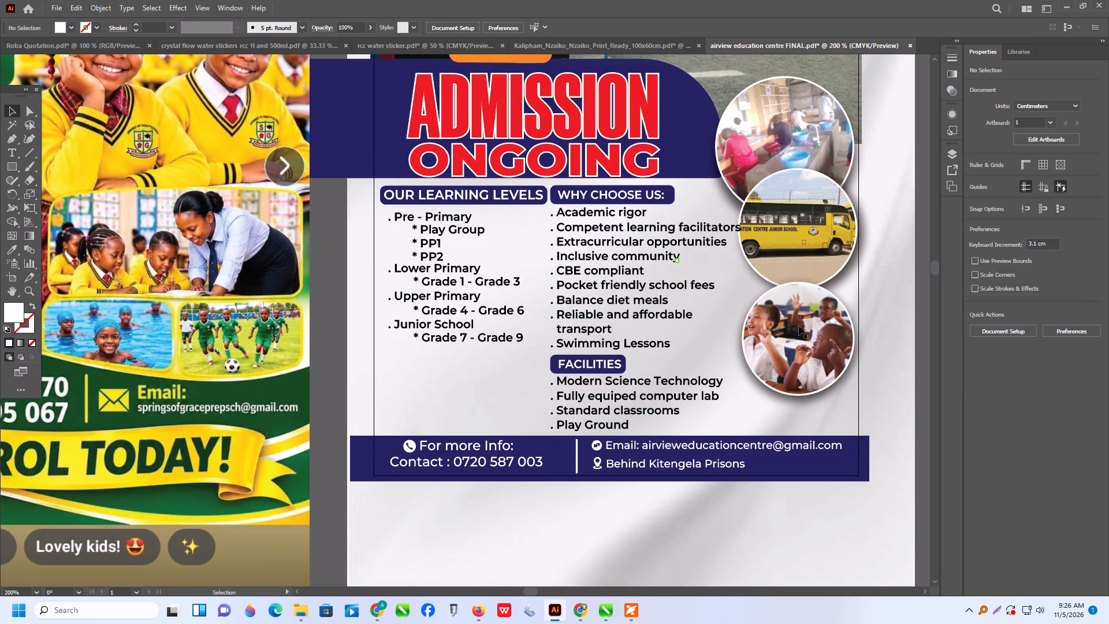
pyautogui.moveTo(804, 328); pyautogui.dragTo(802, 337)
pyautogui.moveTo(777, 242); pyautogui.dragTo(779, 257)
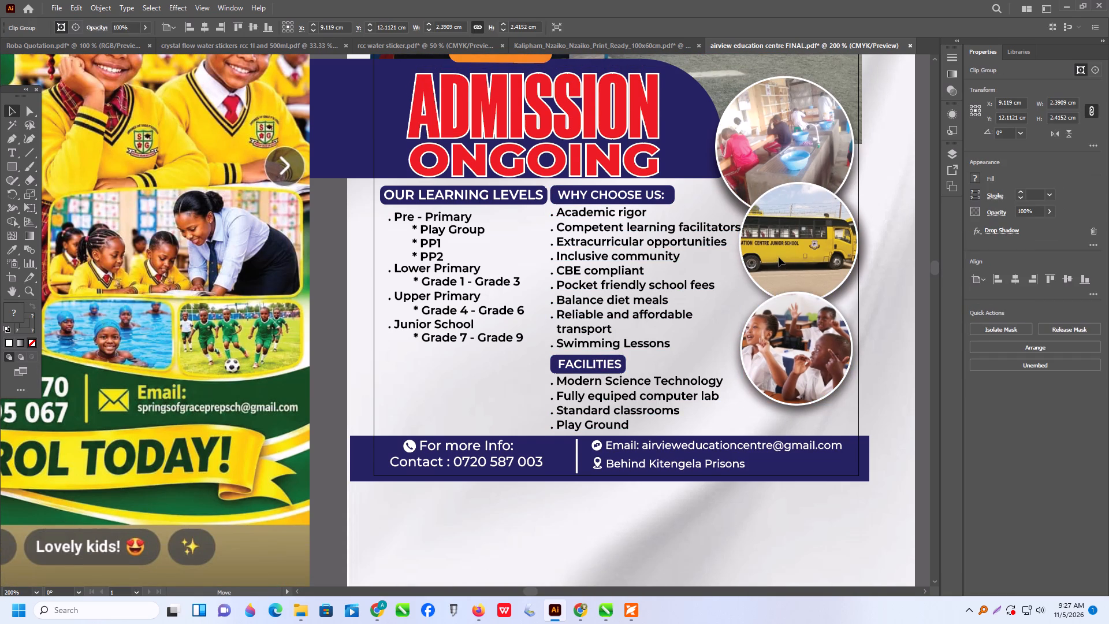
pyautogui.moveTo(779, 257); pyautogui.dragTo(779, 268)
pyautogui.click(790, 354)
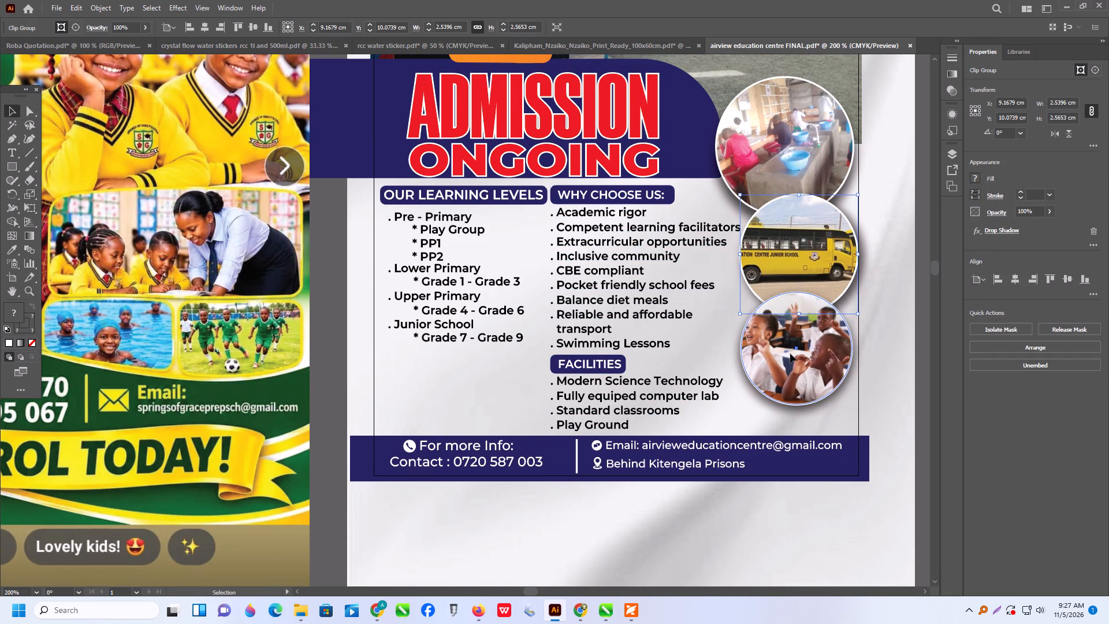
pyautogui.scroll(-3, 792, 330)
pyautogui.keyDown('alt'); pyautogui.scroll(-2, 775, 337); pyautogui.keyUp('alt')
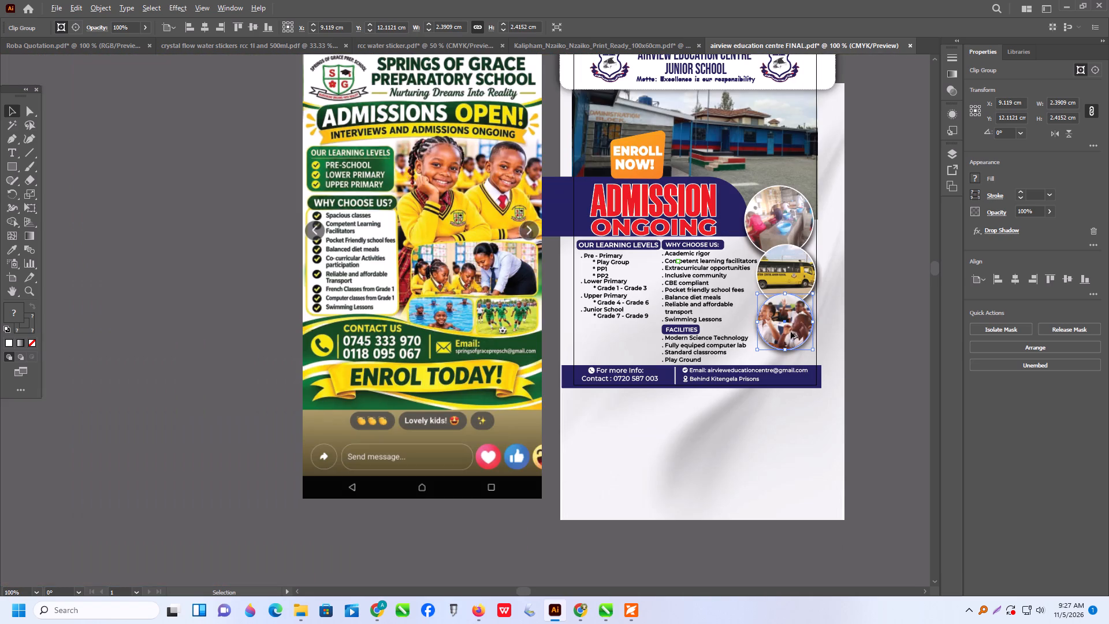
pyautogui.click(867, 294)
pyautogui.scroll(4, 865, 291)
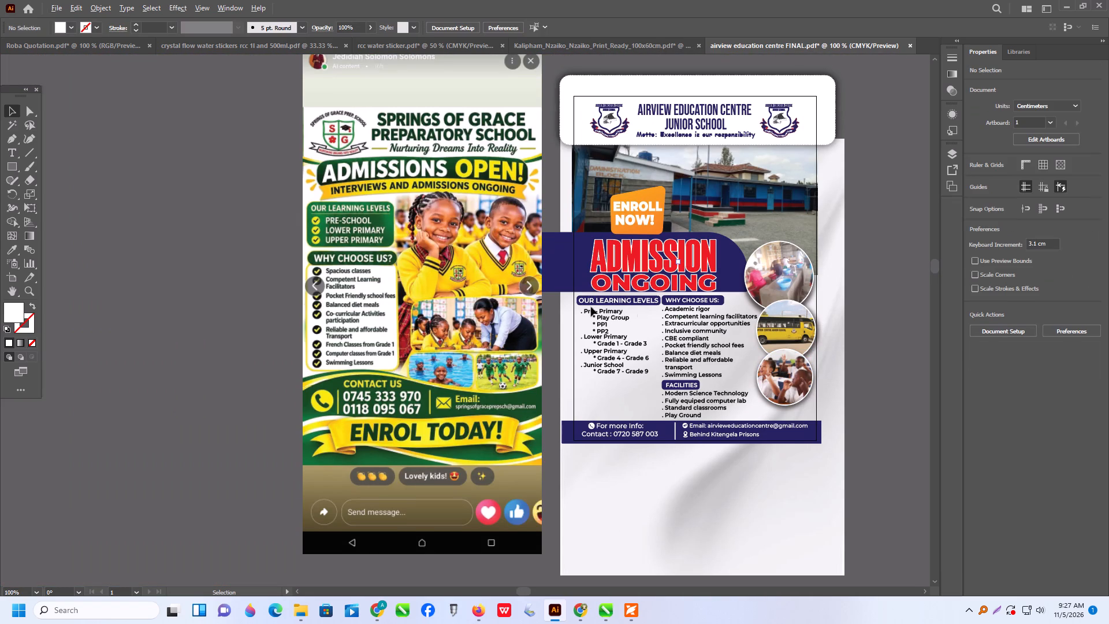
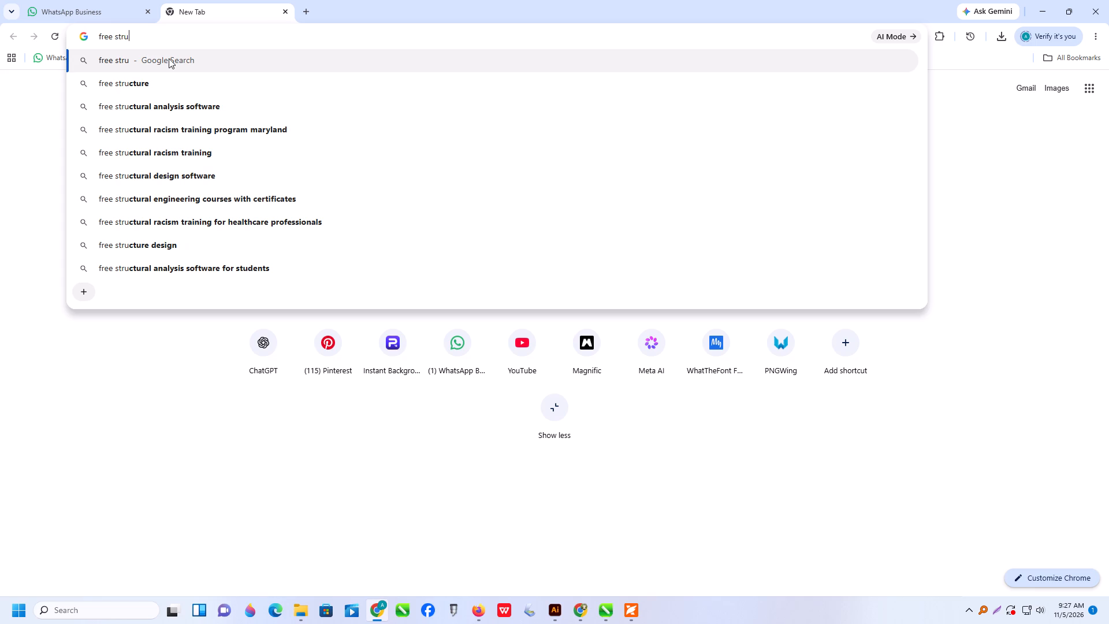
# Search Google Images for "fee structure flyer" and look through the flyer designs.
pyautogui.click(139, 78)
pyautogui.click(226, 86)
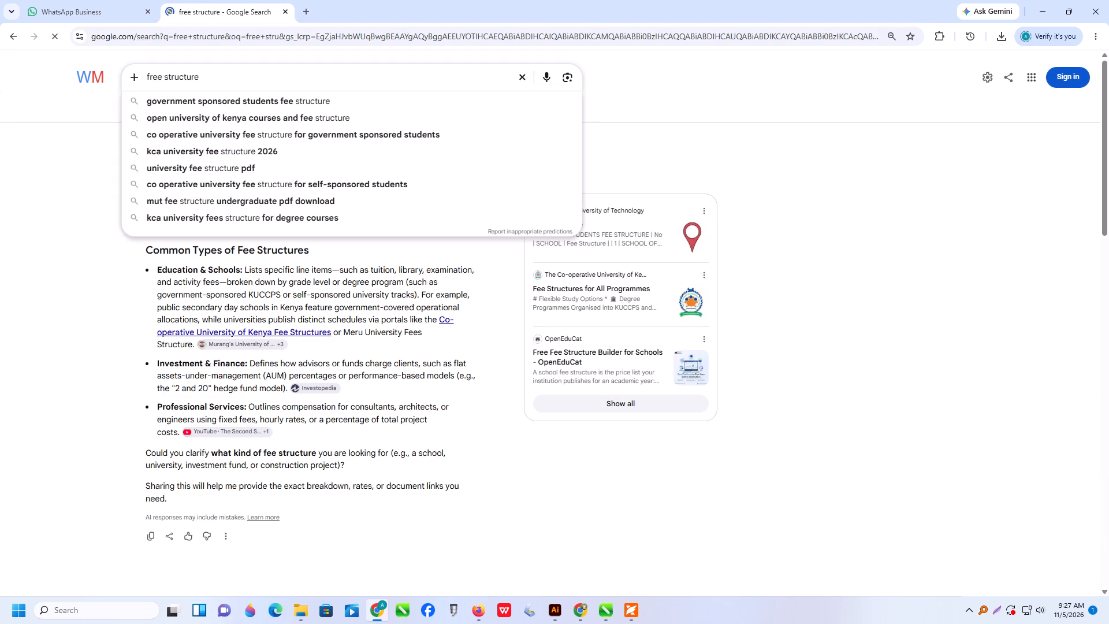
pyautogui.press('space')
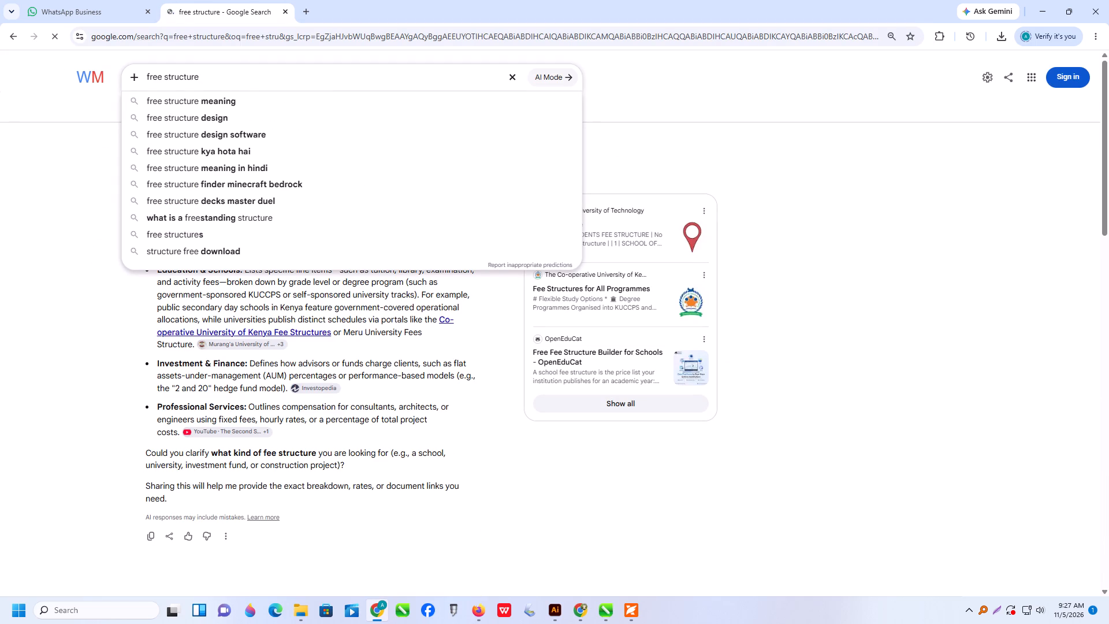
pyautogui.write('fl')
pyautogui.press('y')
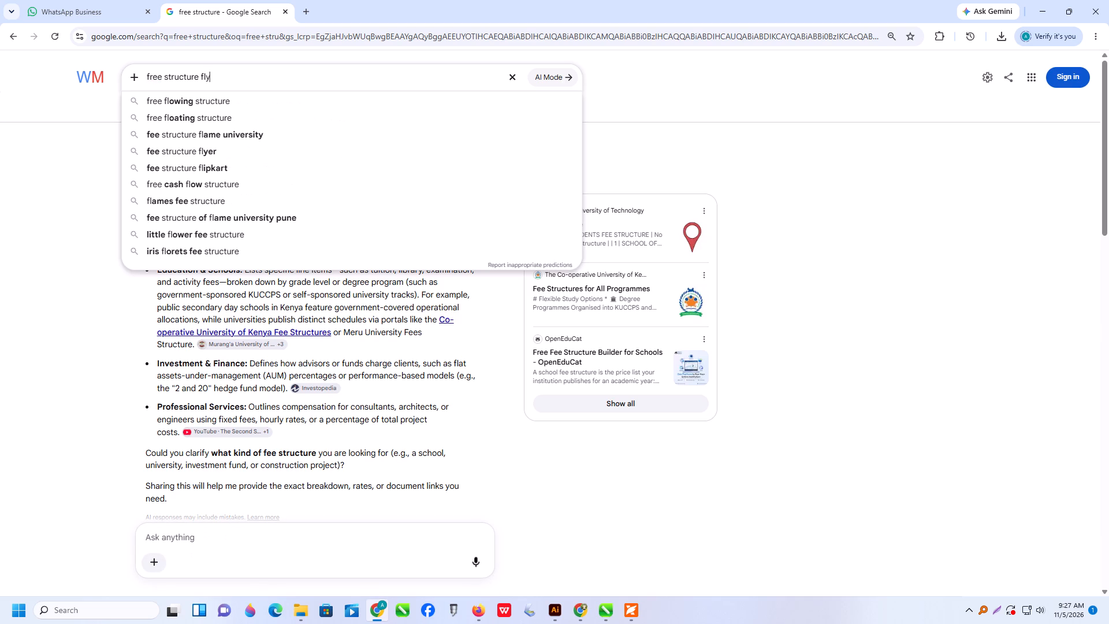
pyautogui.click(232, 101)
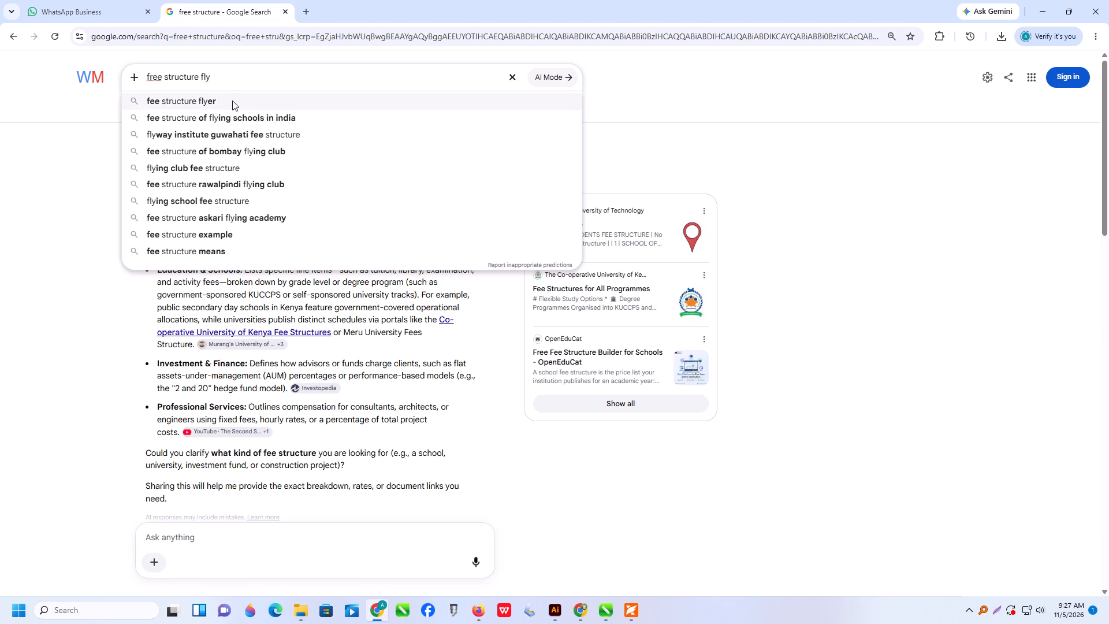
pyautogui.click(227, 109)
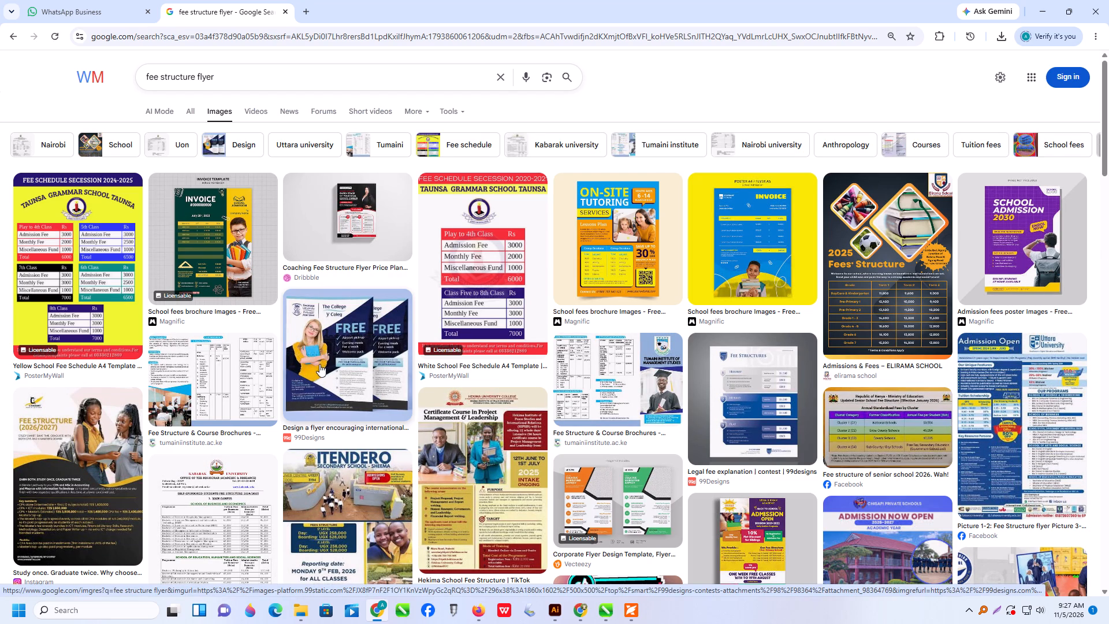
pyautogui.scroll(-2, 168, 485)
pyautogui.scroll(2, 169, 484)
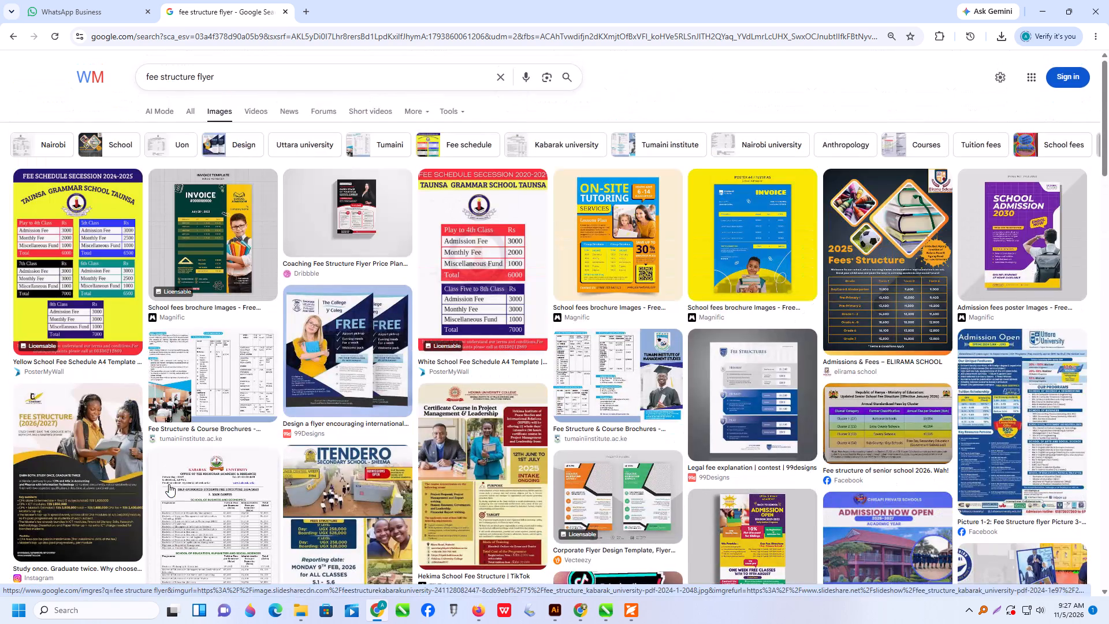
pyautogui.click(1037, 16)
# In Illustrator, delete the Springs of Grace Preparatory School reference screenshot beside the Airview poster.
pyautogui.click(445, 396)
pyautogui.keyDown('alt'); pyautogui.scroll(-1, 103, 393); pyautogui.keyUp('alt')
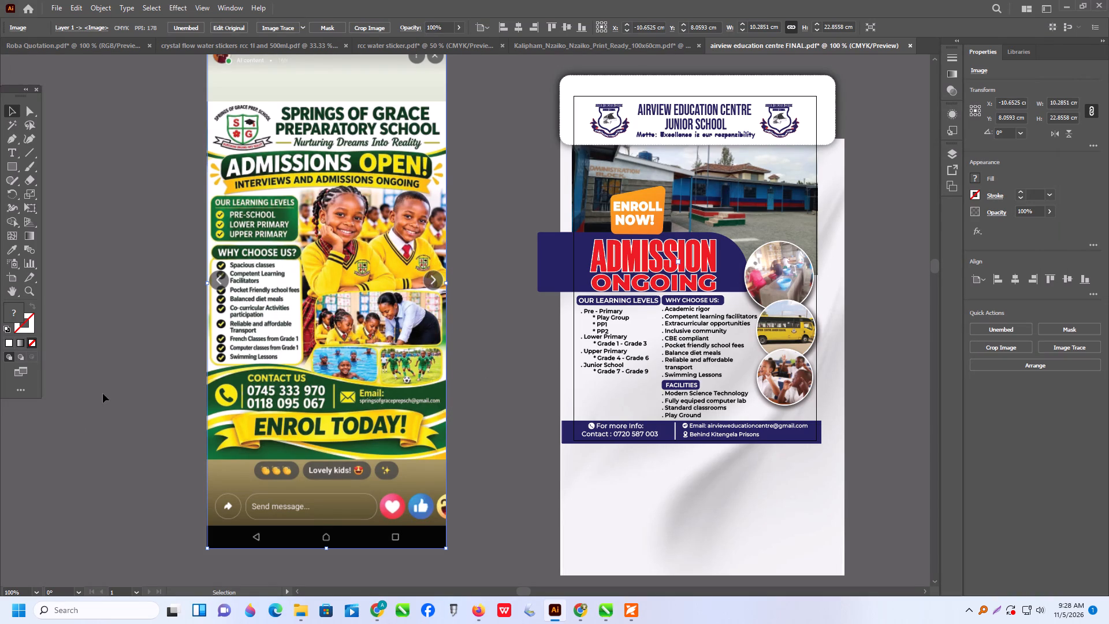
pyautogui.click(224, 322)
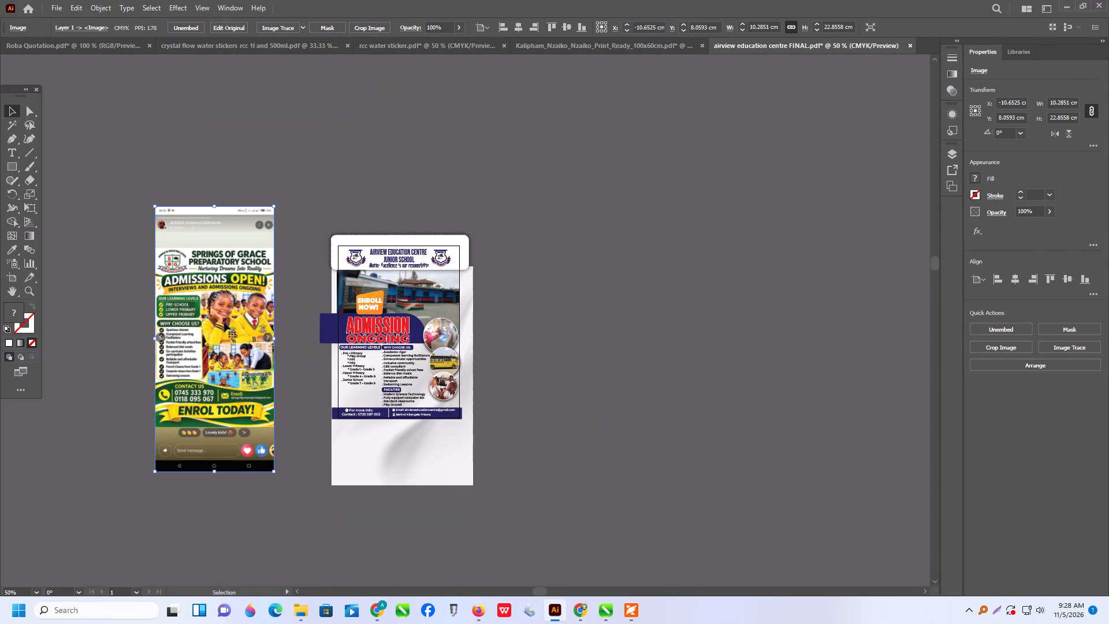
pyautogui.press('Delete')
pyautogui.keyDown('alt'); pyautogui.scroll(-3, 384, 405); pyautogui.keyUp('alt')
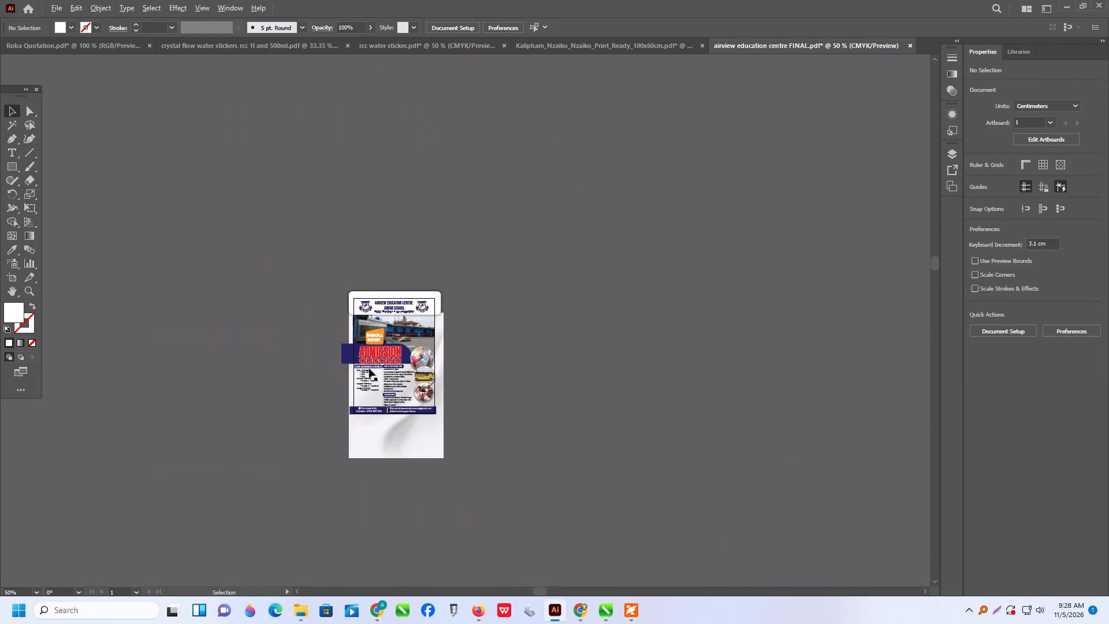
# Unlock the locked background image behind the Airview poster.
pyautogui.click(284, 249)
pyautogui.moveTo(299, 253); pyautogui.dragTo(553, 468)
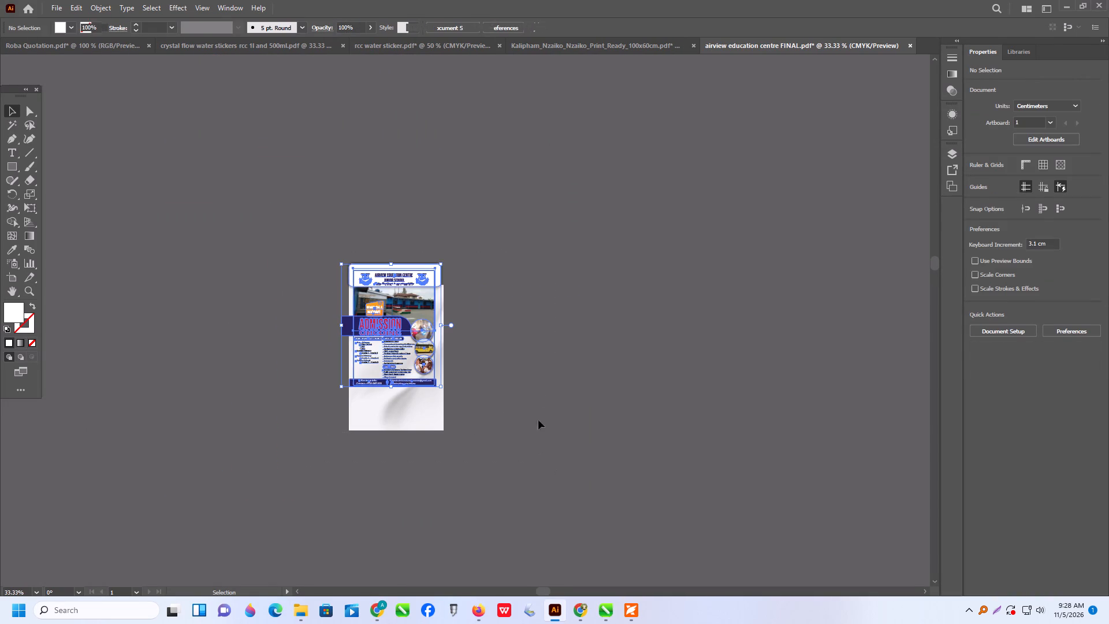
pyautogui.click(545, 390)
pyautogui.hotkey('ctrl', 'alt', '2')
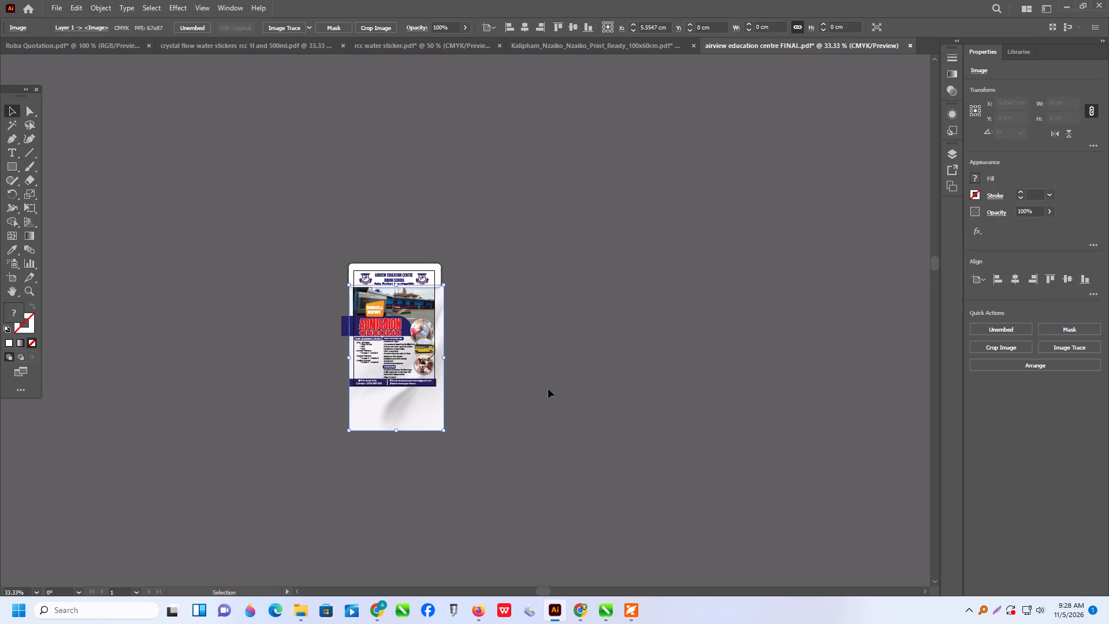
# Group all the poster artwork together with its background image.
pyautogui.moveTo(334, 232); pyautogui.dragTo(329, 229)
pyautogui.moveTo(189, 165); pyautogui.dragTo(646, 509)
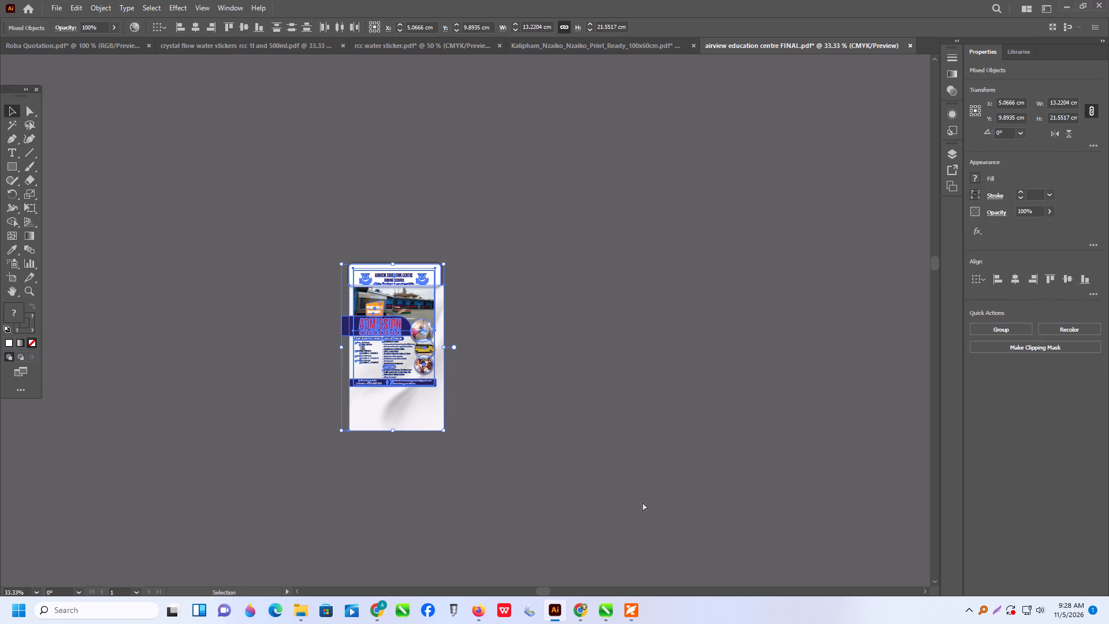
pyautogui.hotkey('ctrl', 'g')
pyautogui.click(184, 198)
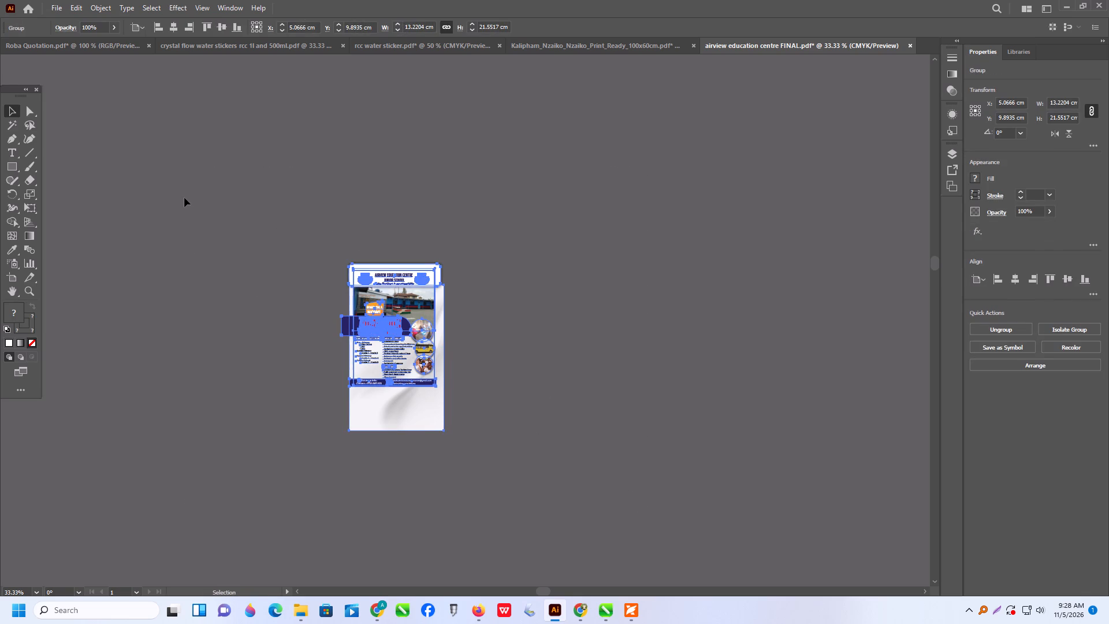
# Check the artboard size and create a white rectangle 10.46 cm wide and 14 cm high beside the poster.
pyautogui.click(8, 278)
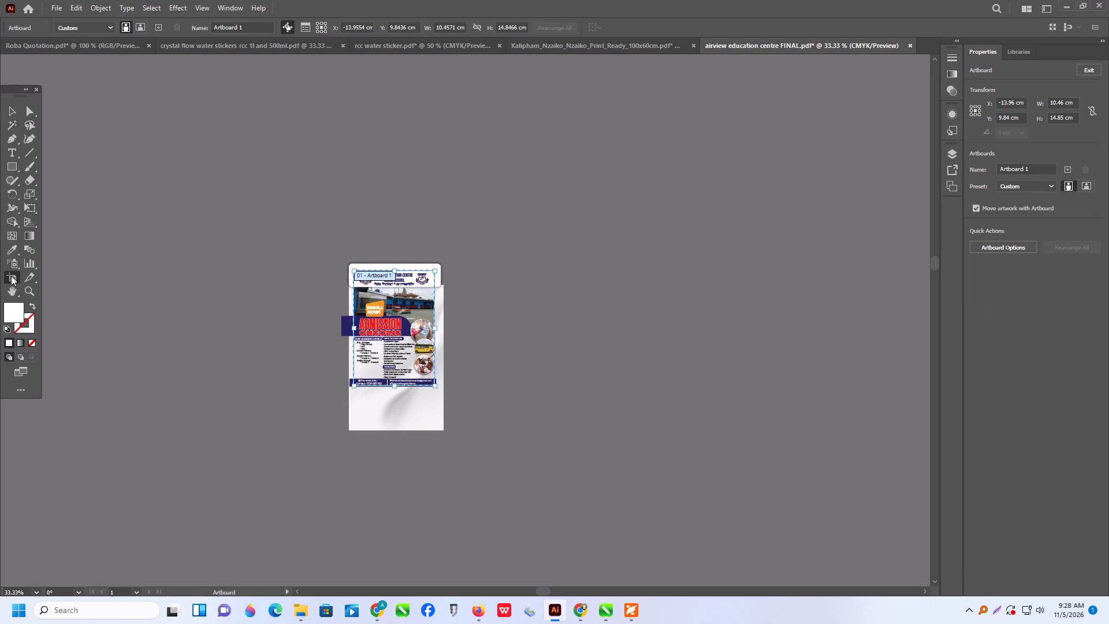
pyautogui.click(10, 161)
pyautogui.click(258, 157)
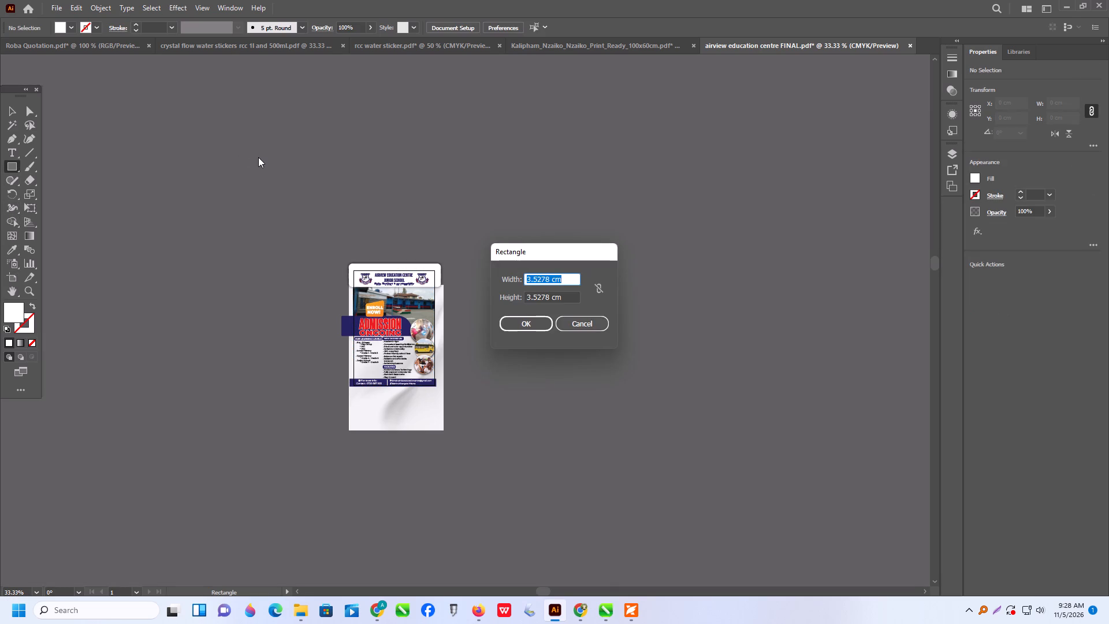
pyautogui.write('10')
pyautogui.press('.')
pyautogui.write('46')
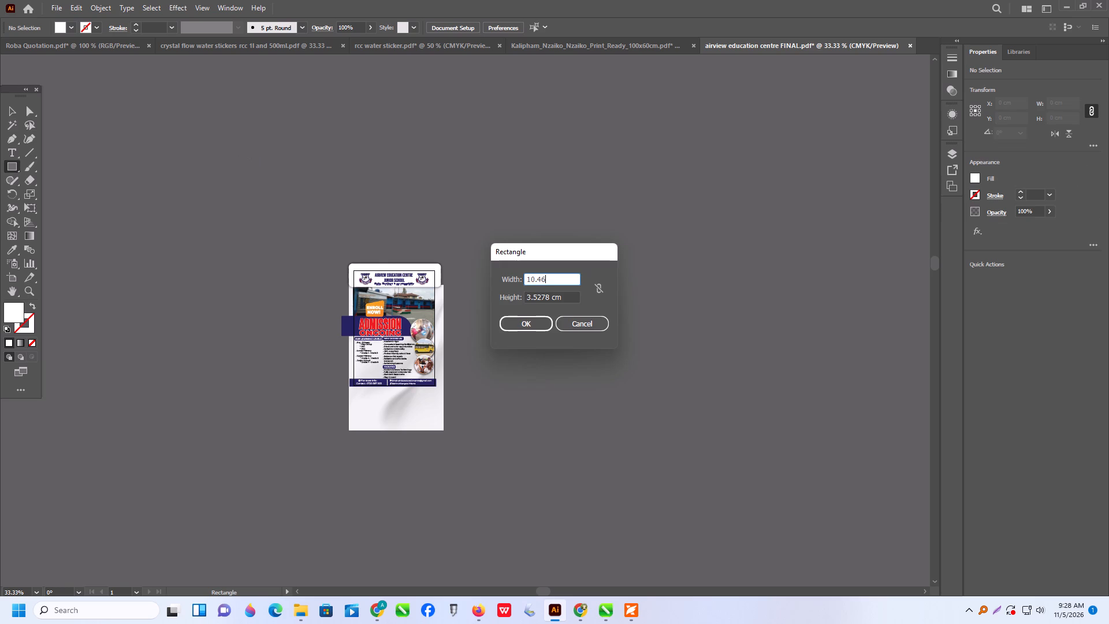
pyautogui.press('Tab')
pyautogui.press('4')
pyautogui.press('BackSpace')
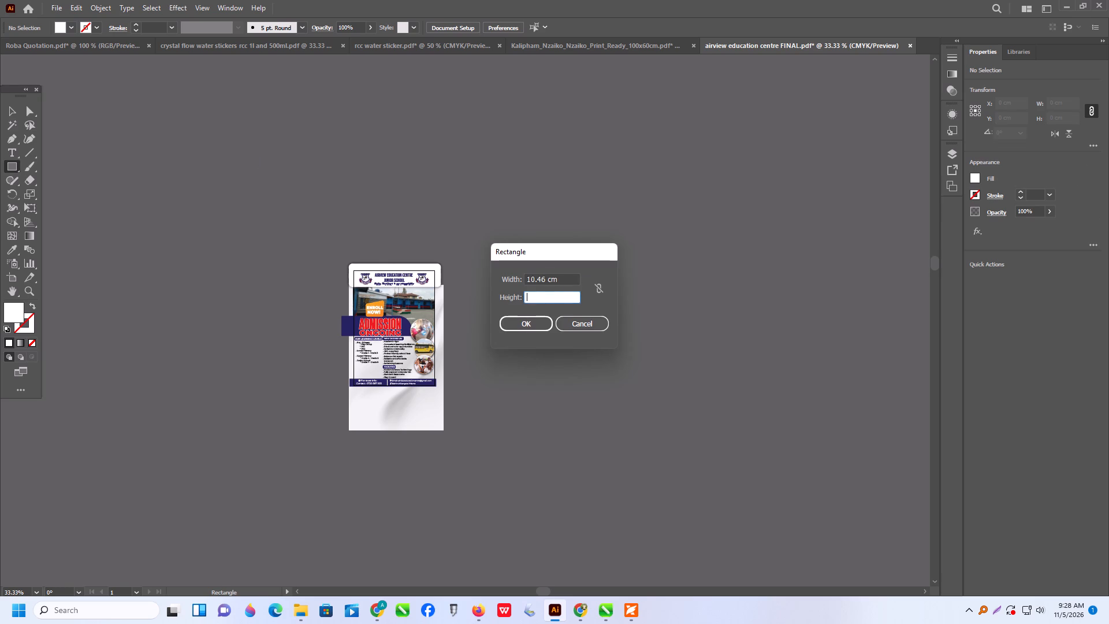
pyautogui.write('14')
pyautogui.press('Tab')
pyautogui.write('87')
pyautogui.press('Return')
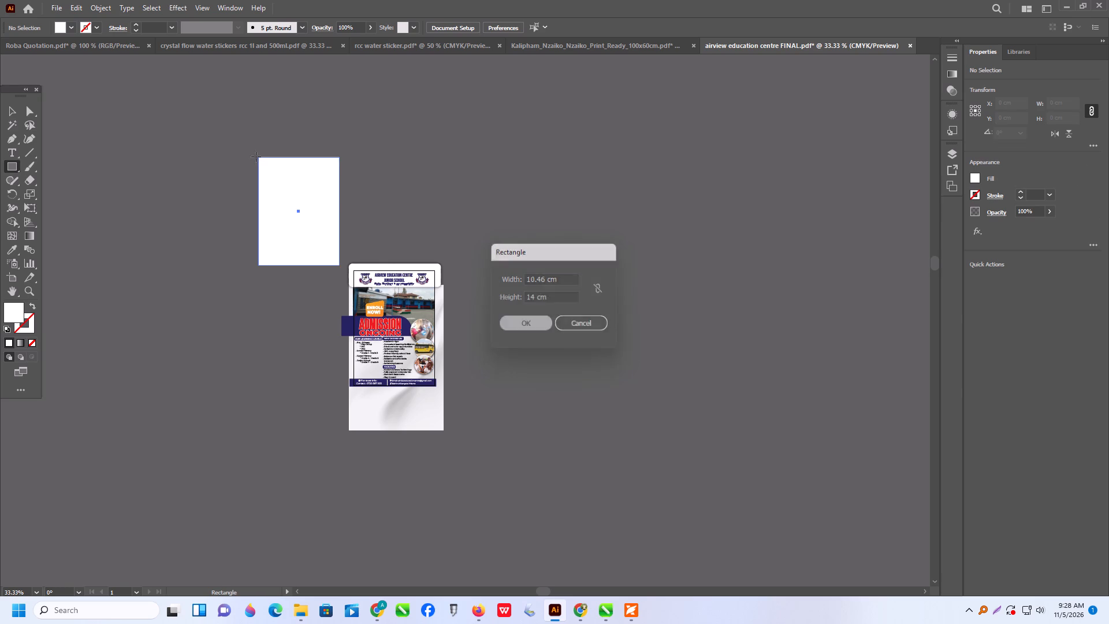
# Set the white rectangle's height to the artboard's 14.85 cm, keeping its proportions constrained.
pyautogui.click(11, 276)
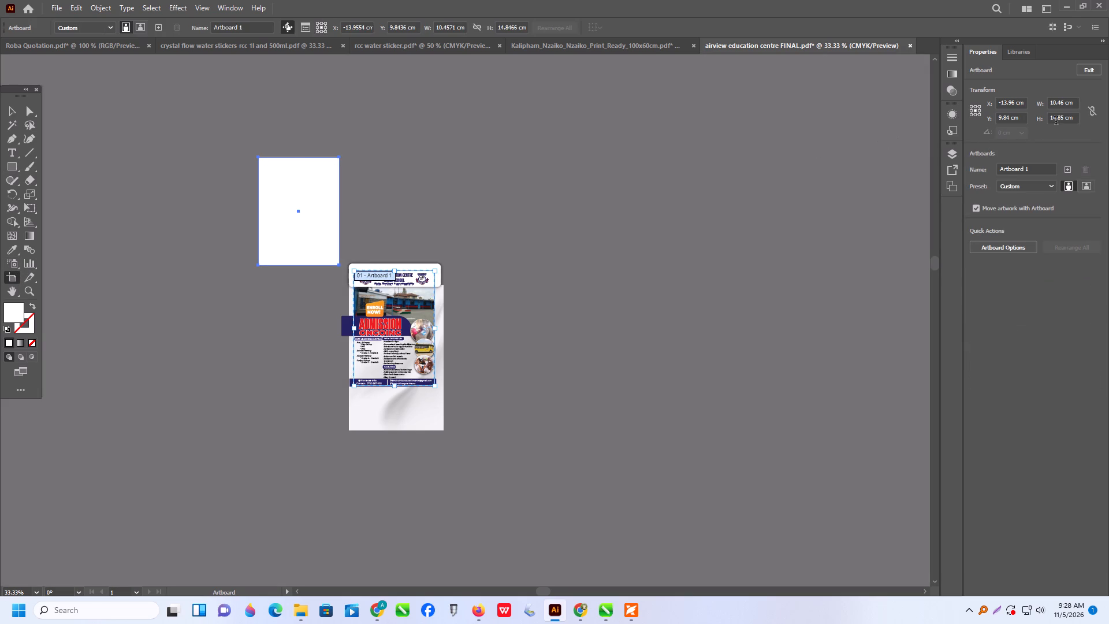
pyautogui.moveTo(1073, 121); pyautogui.dragTo(980, 122)
pyautogui.hotkey('ctrl', 'c')
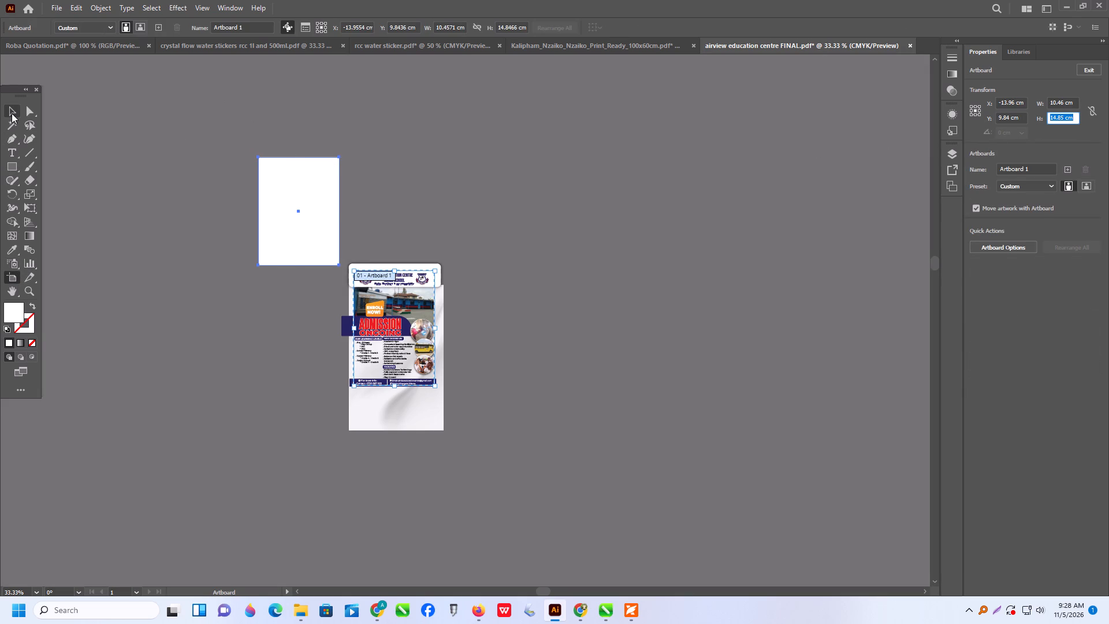
pyautogui.click(12, 113)
pyautogui.moveTo(1069, 118); pyautogui.dragTo(935, 138)
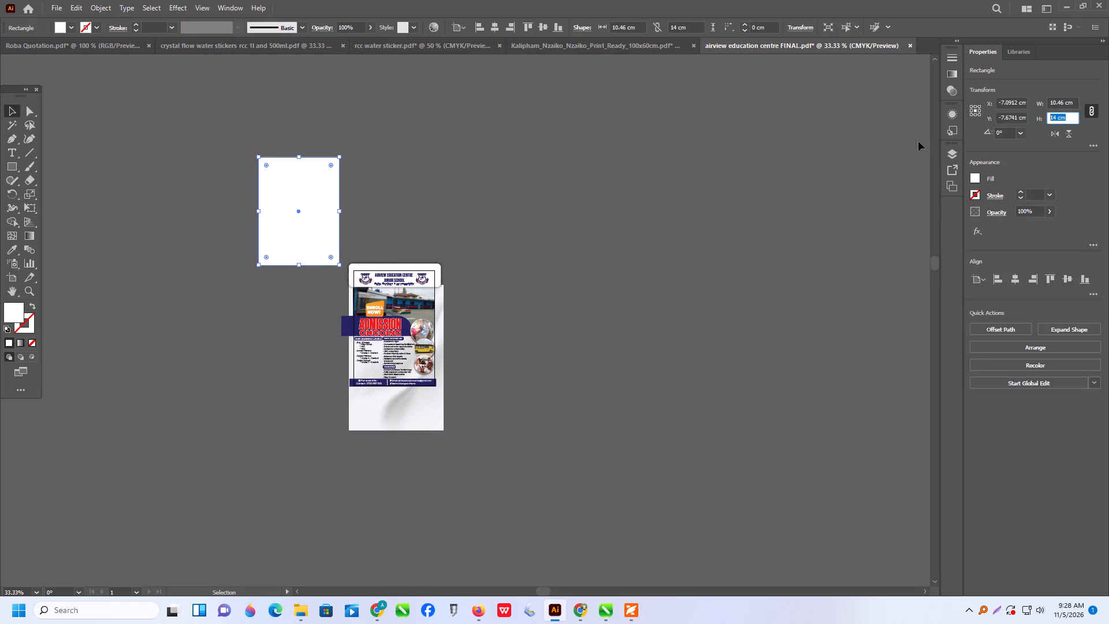
pyautogui.hotkey('ctrl', 'v')
pyautogui.press('Return')
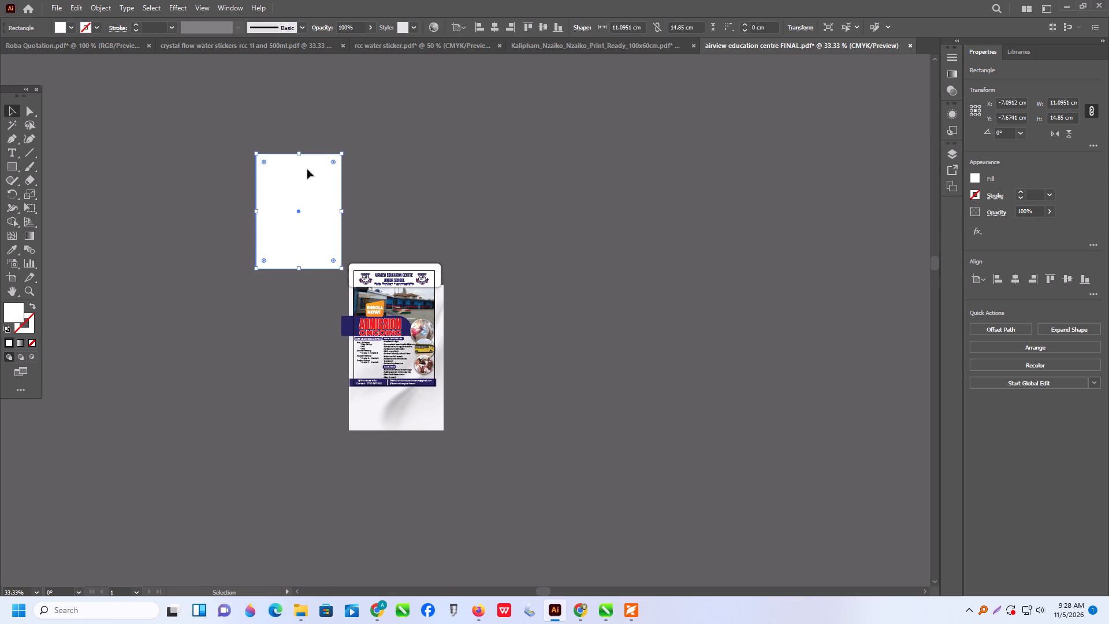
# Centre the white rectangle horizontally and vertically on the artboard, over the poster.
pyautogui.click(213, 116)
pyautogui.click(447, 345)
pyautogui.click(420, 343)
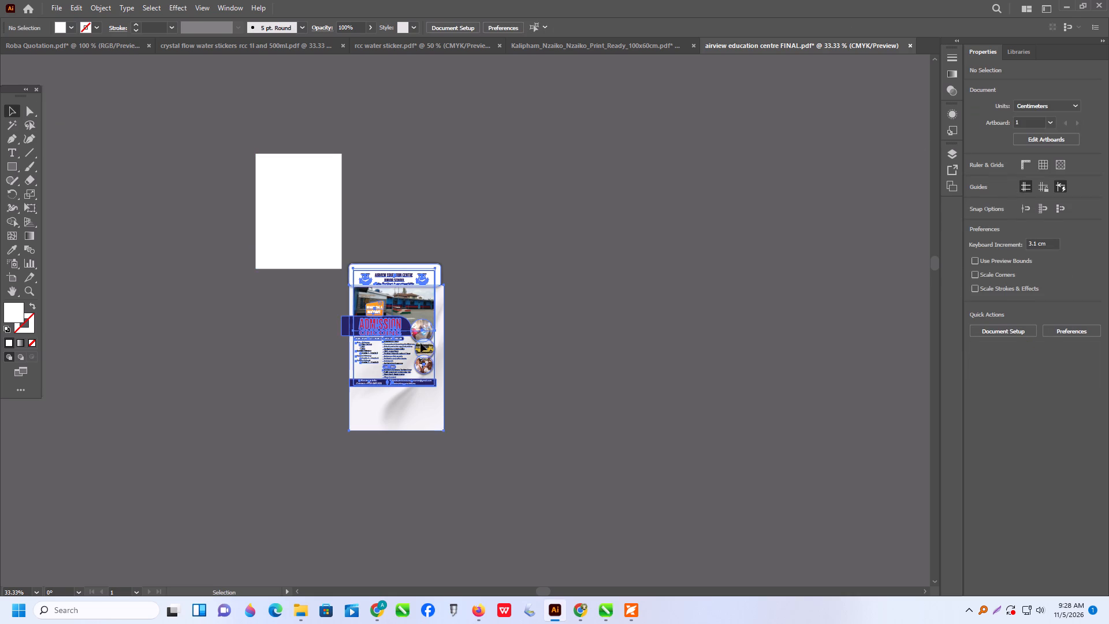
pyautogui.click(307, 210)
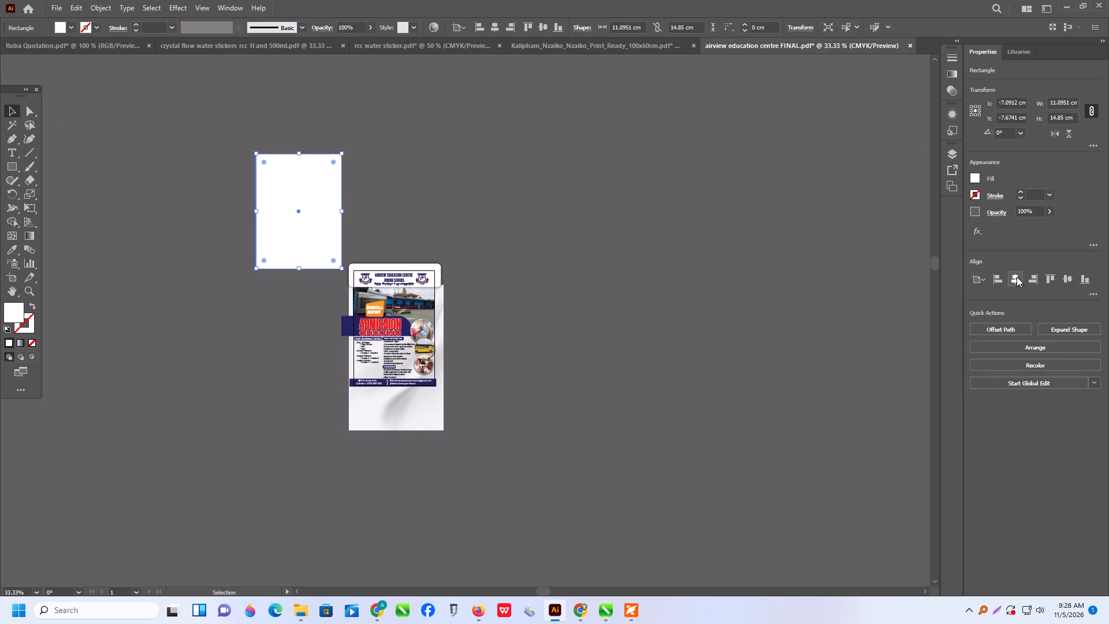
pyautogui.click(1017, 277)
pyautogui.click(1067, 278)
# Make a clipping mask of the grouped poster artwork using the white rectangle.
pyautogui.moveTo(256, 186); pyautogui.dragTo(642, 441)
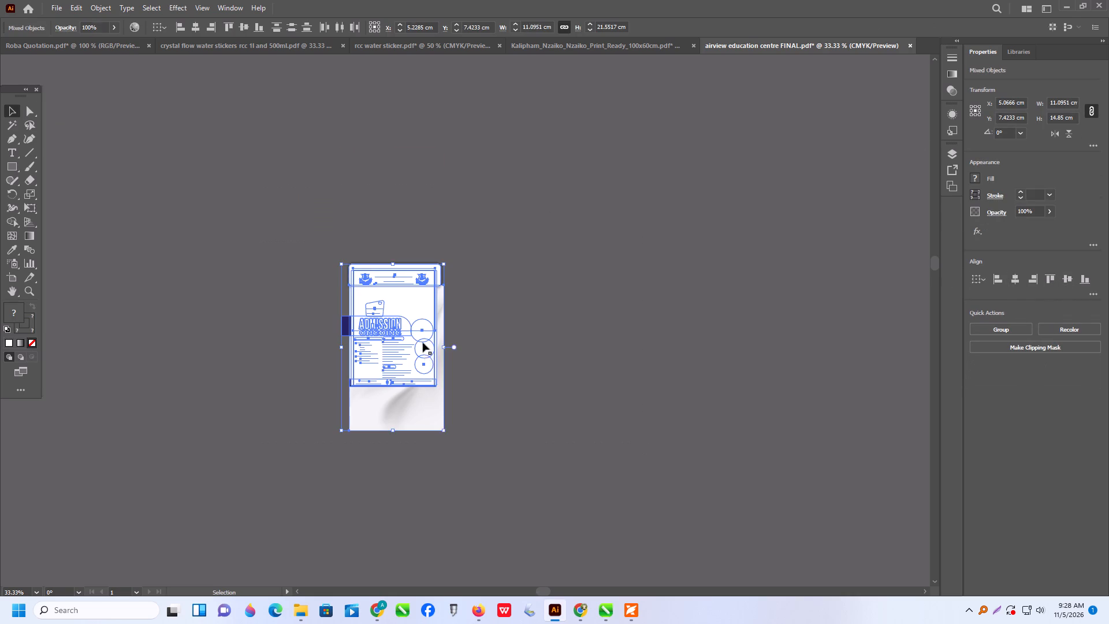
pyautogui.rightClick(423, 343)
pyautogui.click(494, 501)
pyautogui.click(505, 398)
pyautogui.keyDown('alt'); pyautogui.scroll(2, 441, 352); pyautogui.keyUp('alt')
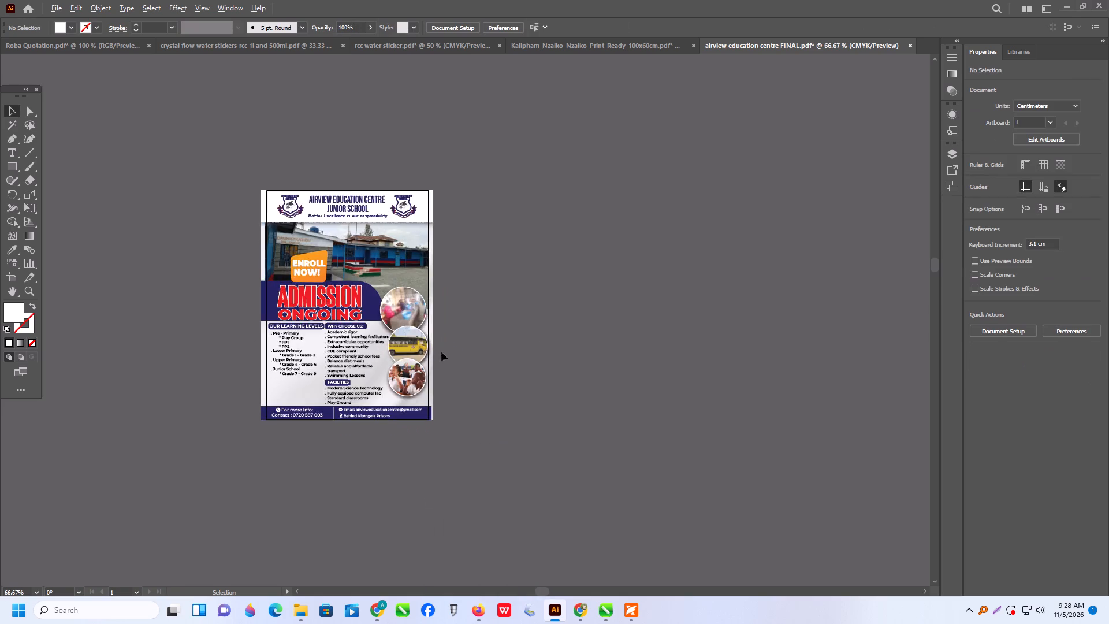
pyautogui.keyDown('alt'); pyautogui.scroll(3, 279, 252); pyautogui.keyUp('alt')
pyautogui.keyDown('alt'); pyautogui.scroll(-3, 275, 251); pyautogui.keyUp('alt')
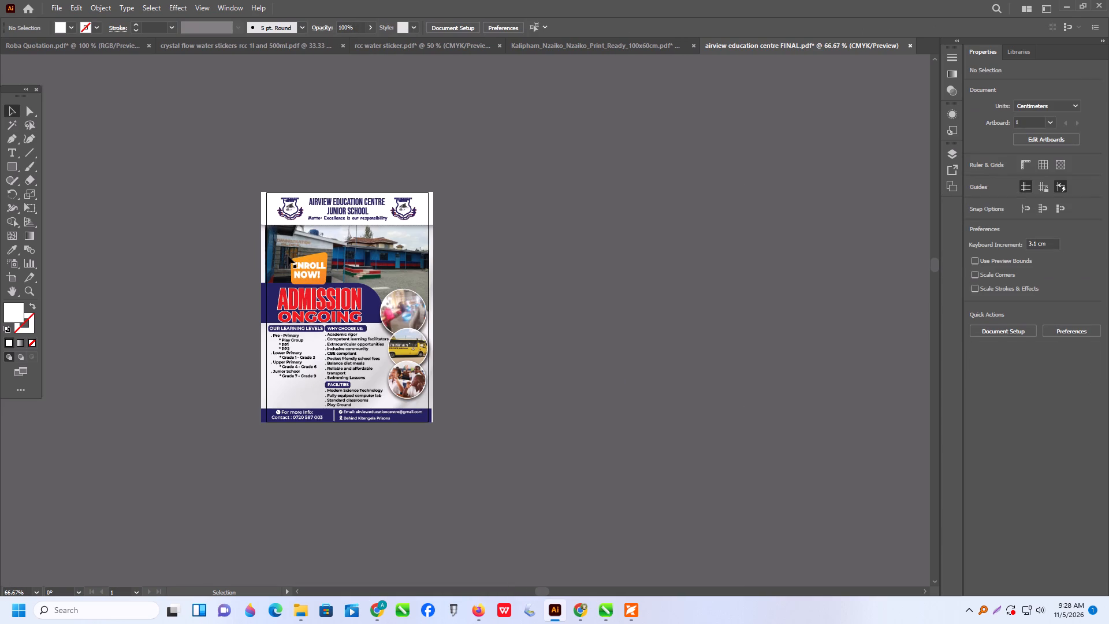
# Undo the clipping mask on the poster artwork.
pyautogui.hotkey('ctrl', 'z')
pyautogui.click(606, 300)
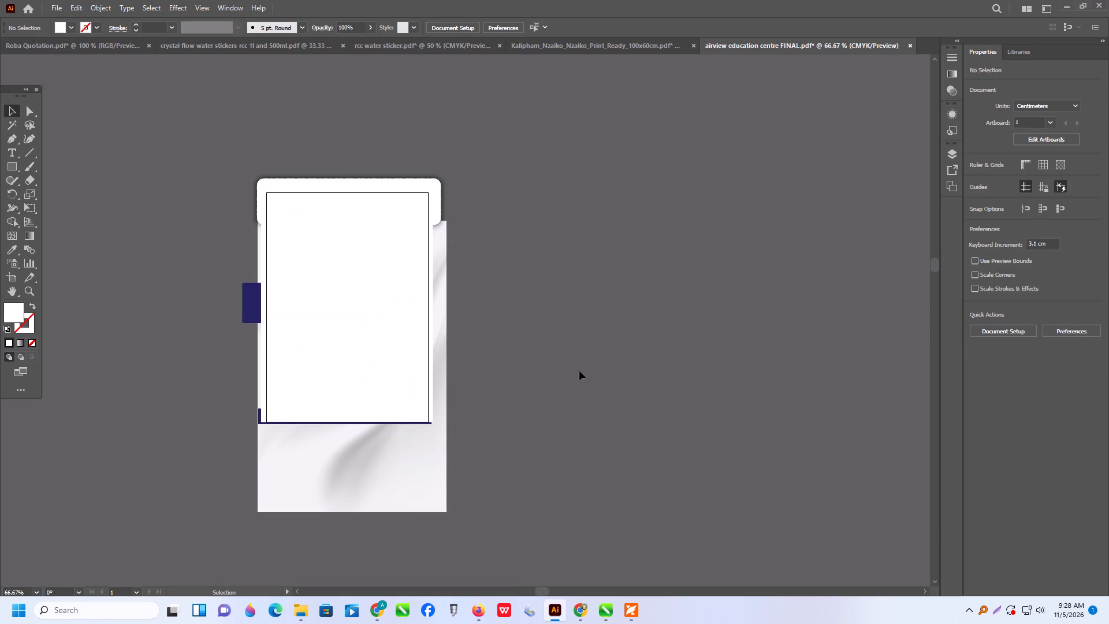
# Move the white rectangle right, clear of the poster, to about Y 7.65 cm.
pyautogui.click(585, 376)
pyautogui.moveTo(362, 320); pyautogui.dragTo(792, 323)
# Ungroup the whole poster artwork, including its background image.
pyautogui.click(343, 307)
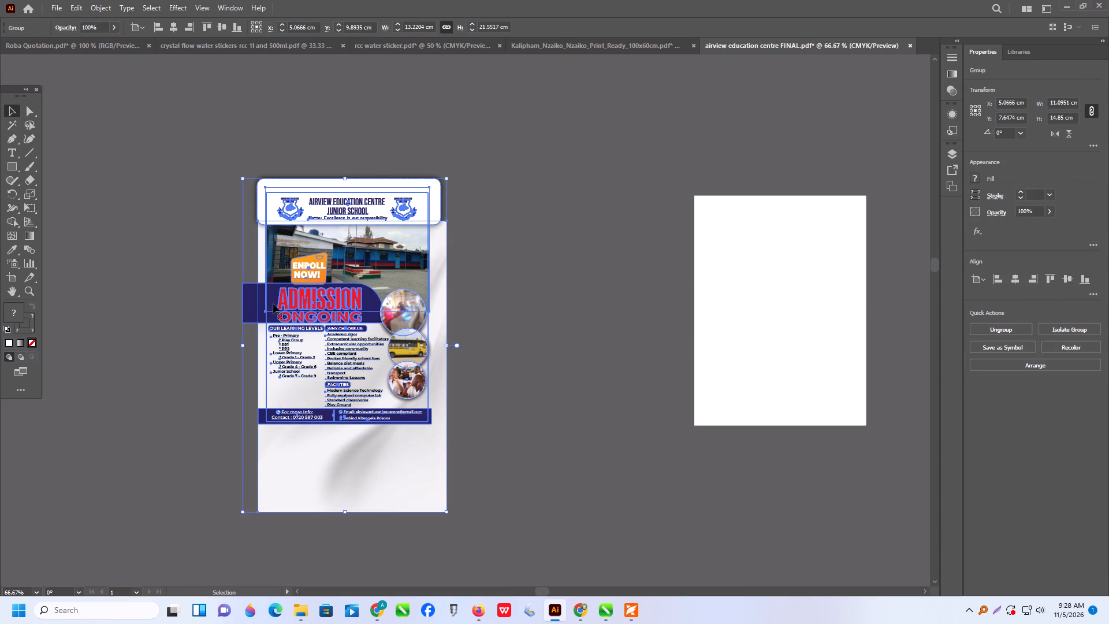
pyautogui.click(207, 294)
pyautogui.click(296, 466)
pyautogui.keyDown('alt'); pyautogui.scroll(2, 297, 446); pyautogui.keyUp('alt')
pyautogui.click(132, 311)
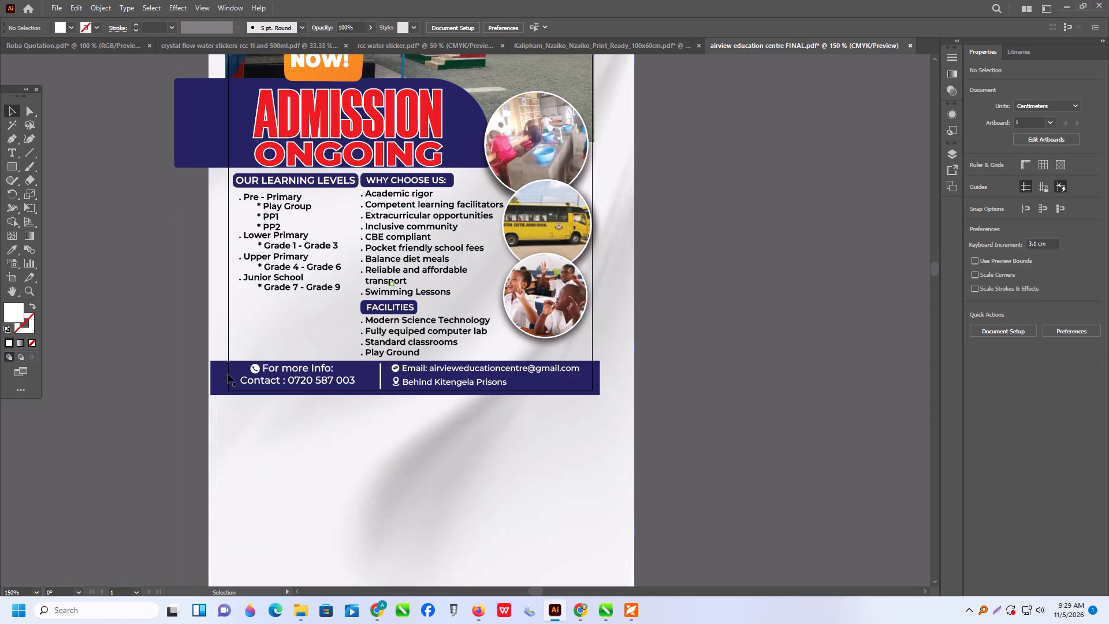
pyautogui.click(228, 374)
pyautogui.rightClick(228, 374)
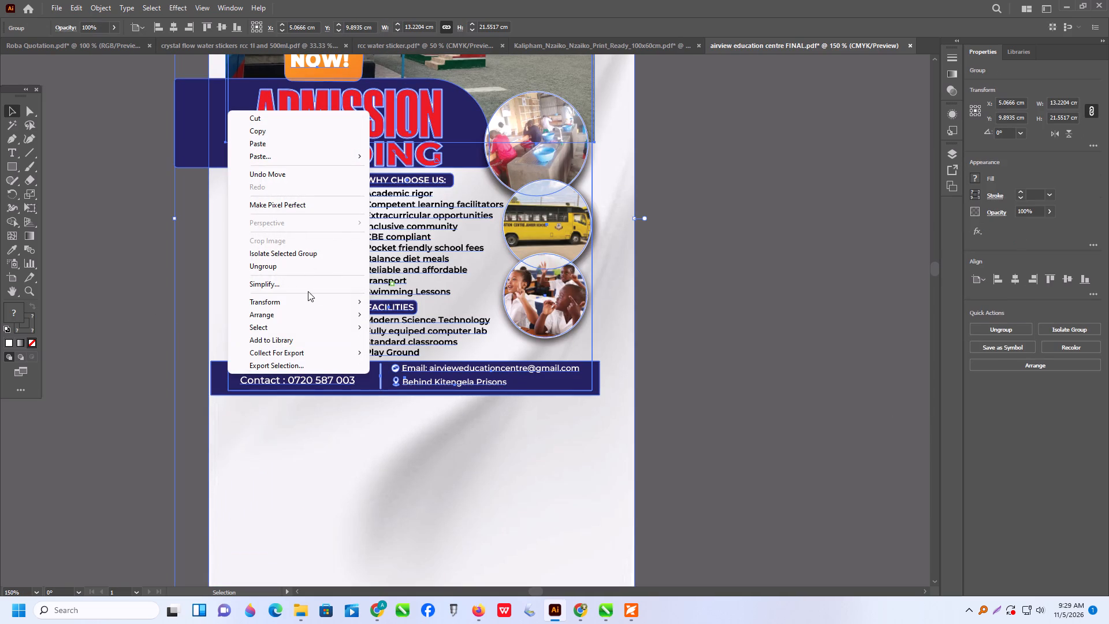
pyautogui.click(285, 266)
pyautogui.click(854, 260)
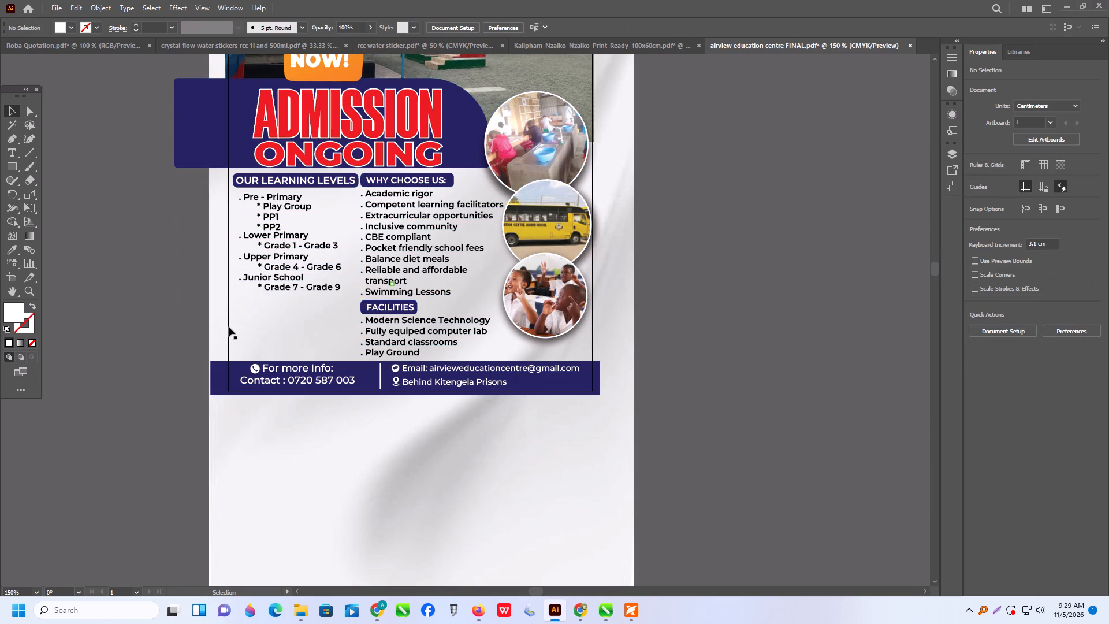
# Move the unfilled clipping rectangle clear of the poster to about X 20.67 cm, Y -3.33 cm, and fill it solid white.
pyautogui.click(229, 326)
pyautogui.keyDown('alt'); pyautogui.scroll(-3, 271, 350); pyautogui.keyUp('alt')
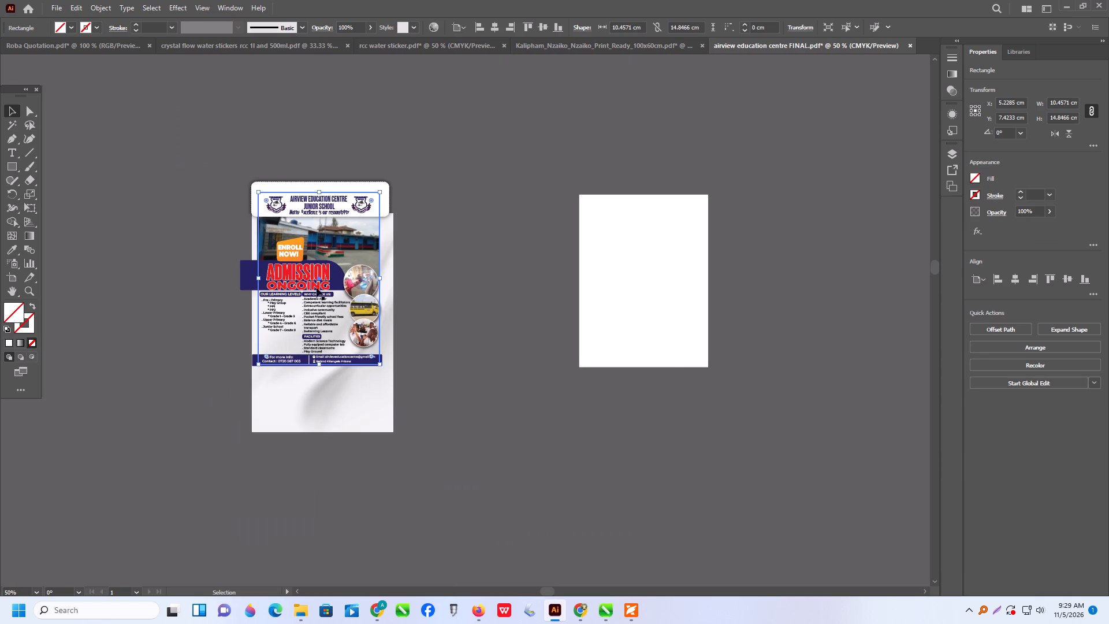
pyautogui.moveTo(319, 280); pyautogui.dragTo(533, 168)
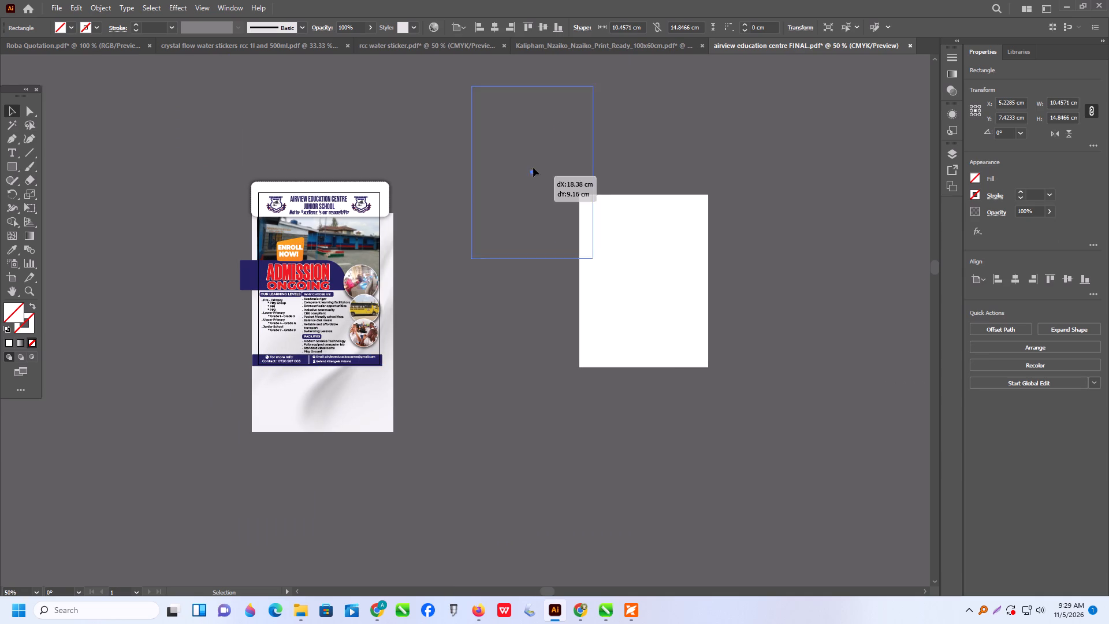
pyautogui.moveTo(533, 168); pyautogui.dragTo(498, 155)
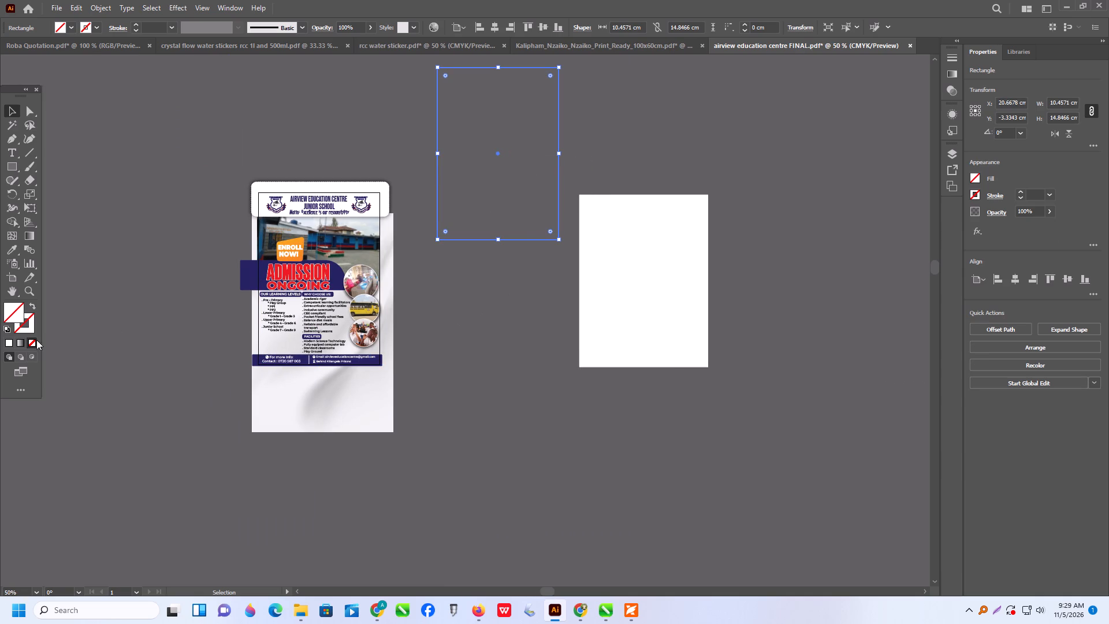
pyautogui.click(12, 339)
pyautogui.click(129, 341)
# Examine the poster up close from the header to the round photos, checking how the elements sit against the artboard edges.
pyautogui.keyDown('alt'); pyautogui.scroll(2, 319, 344); pyautogui.keyUp('alt')
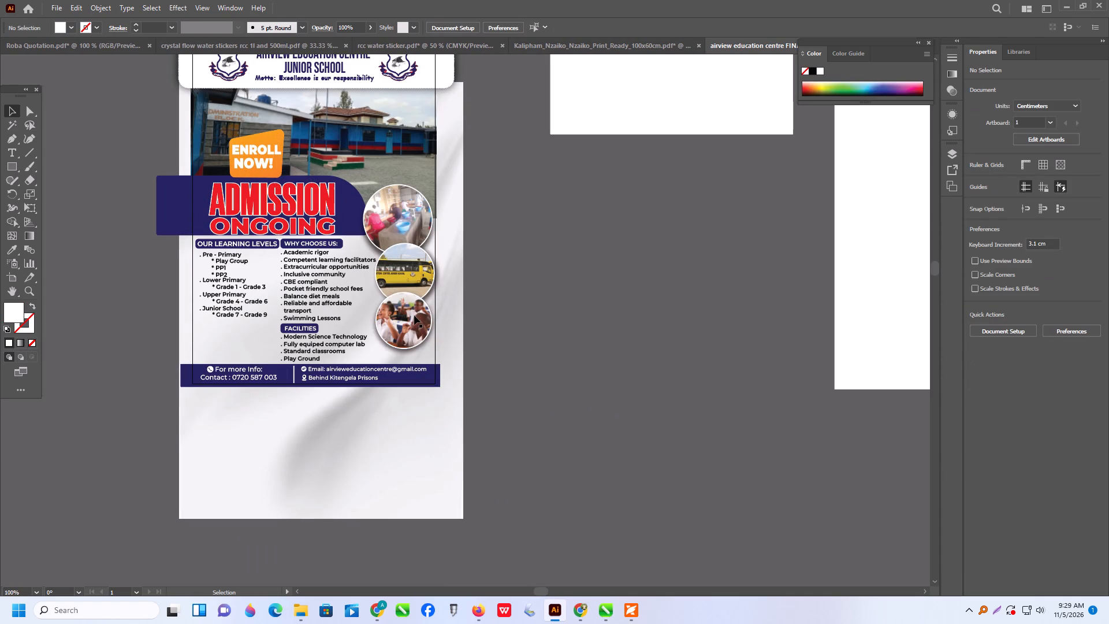
pyautogui.click(414, 315)
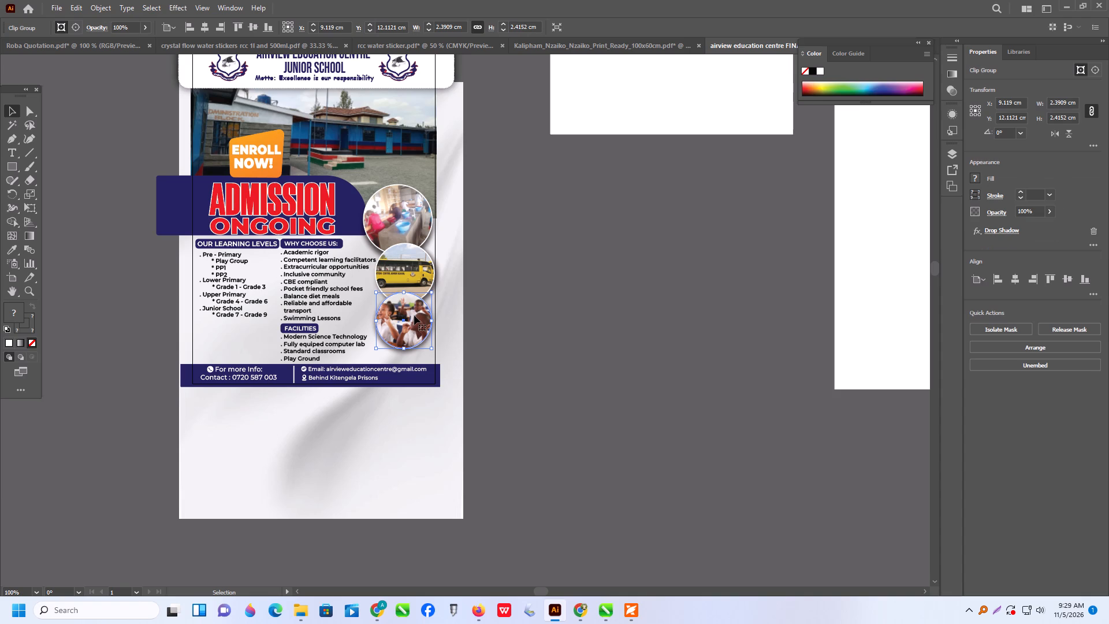
pyautogui.scroll(2, 414, 315)
pyautogui.scroll(4, 392, 376)
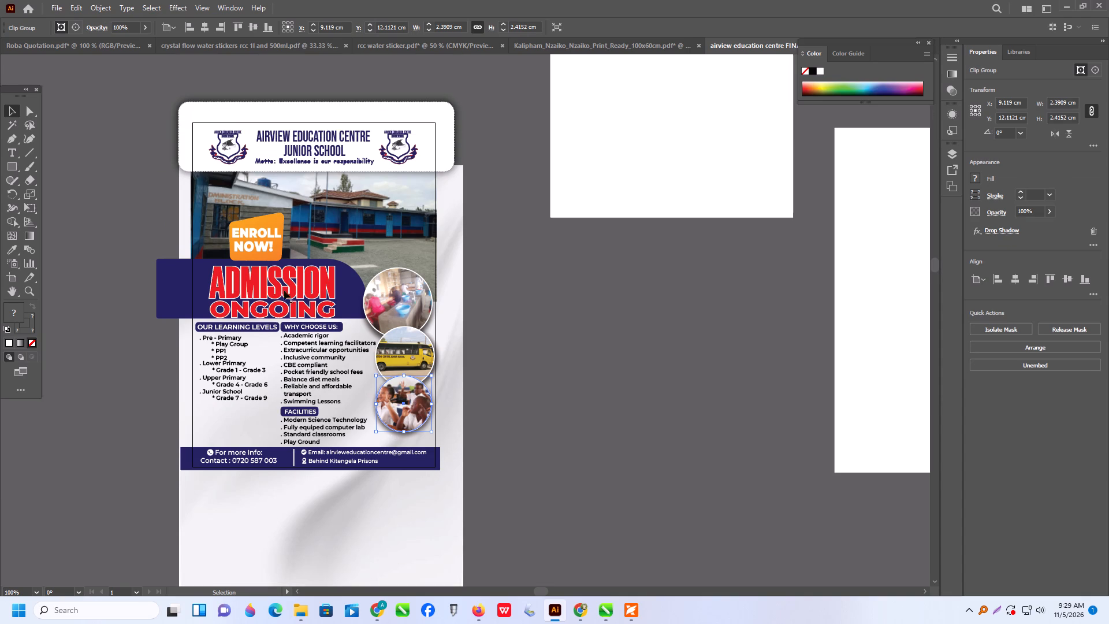
pyautogui.keyDown('alt'); pyautogui.scroll(4, 295, 161); pyautogui.keyUp('alt')
pyautogui.keyDown('alt'); pyautogui.scroll(-3, 516, 237); pyautogui.keyUp('alt')
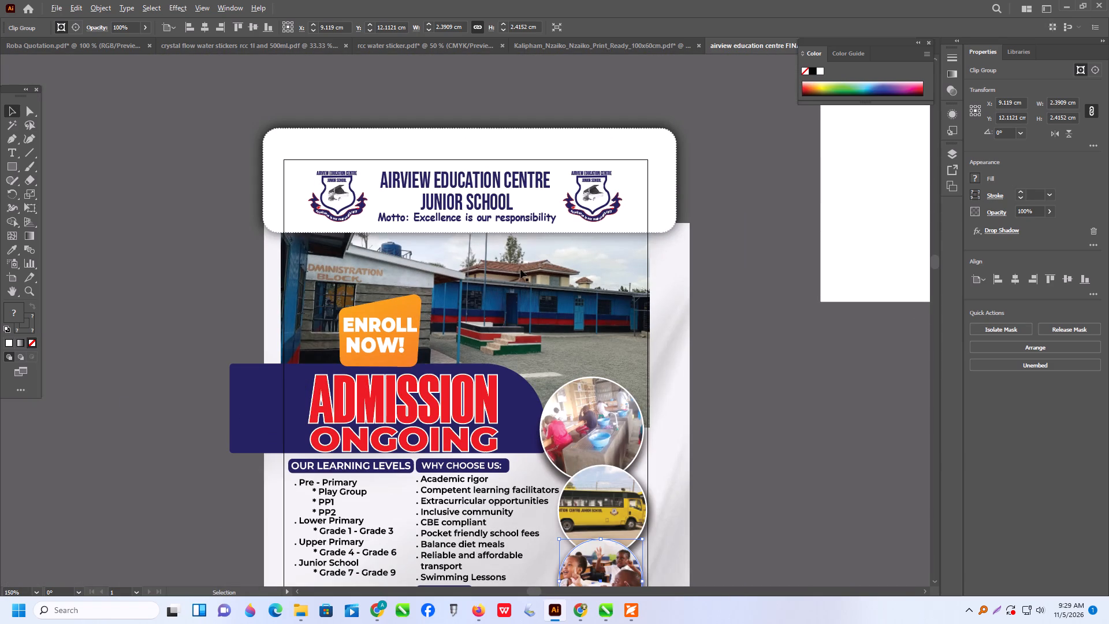
pyautogui.scroll(-4, 517, 284)
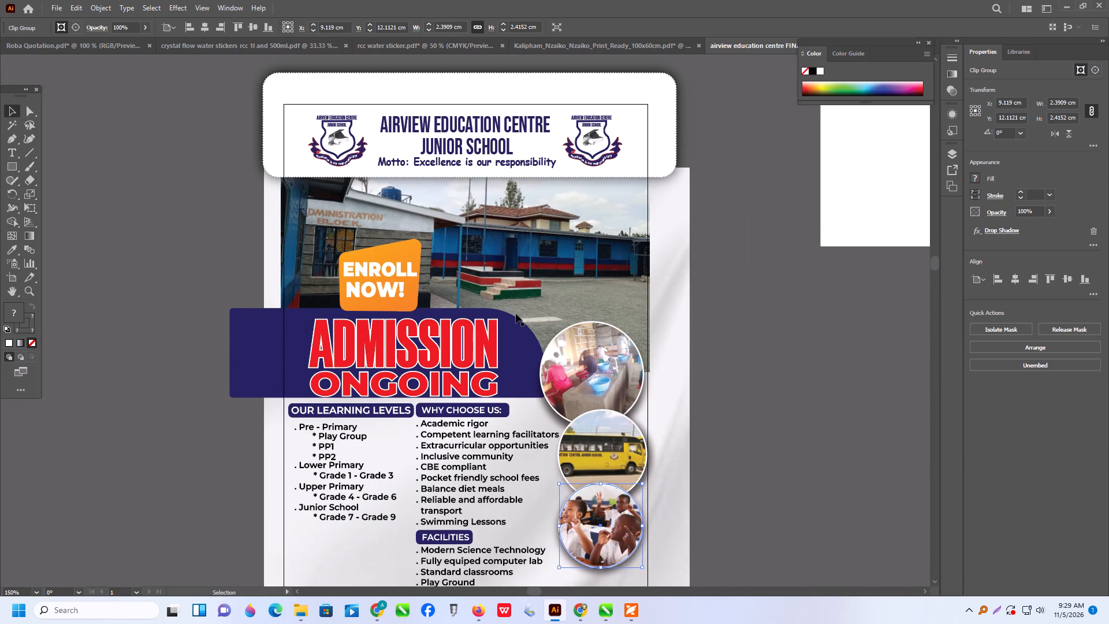
pyautogui.keyDown('alt'); pyautogui.scroll(2, 619, 517); pyautogui.keyUp('alt')
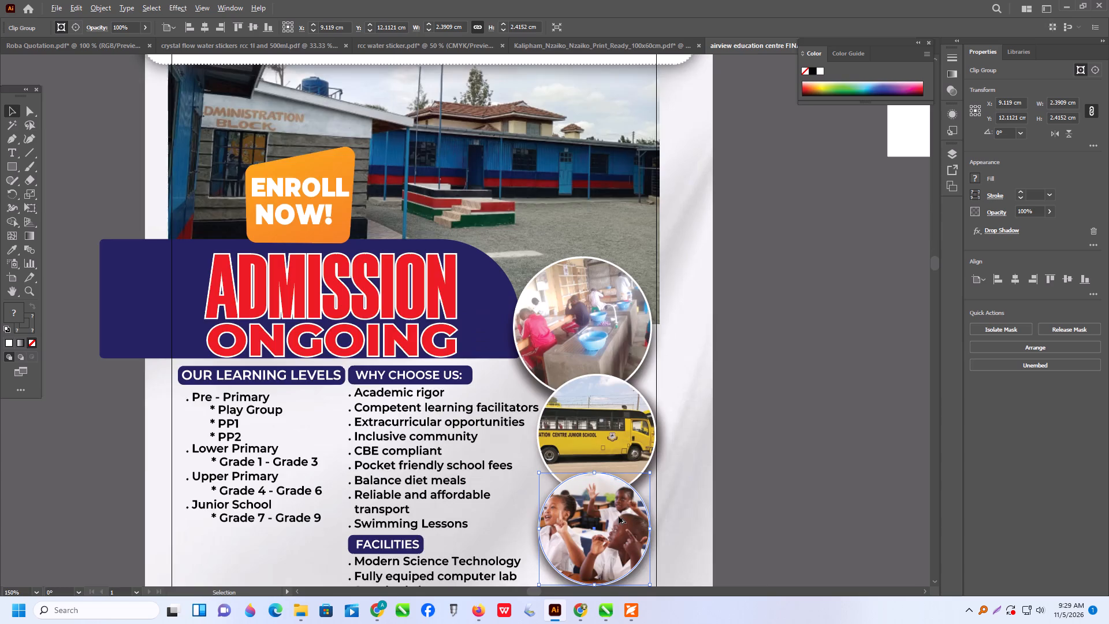
pyautogui.scroll(-7, 619, 517)
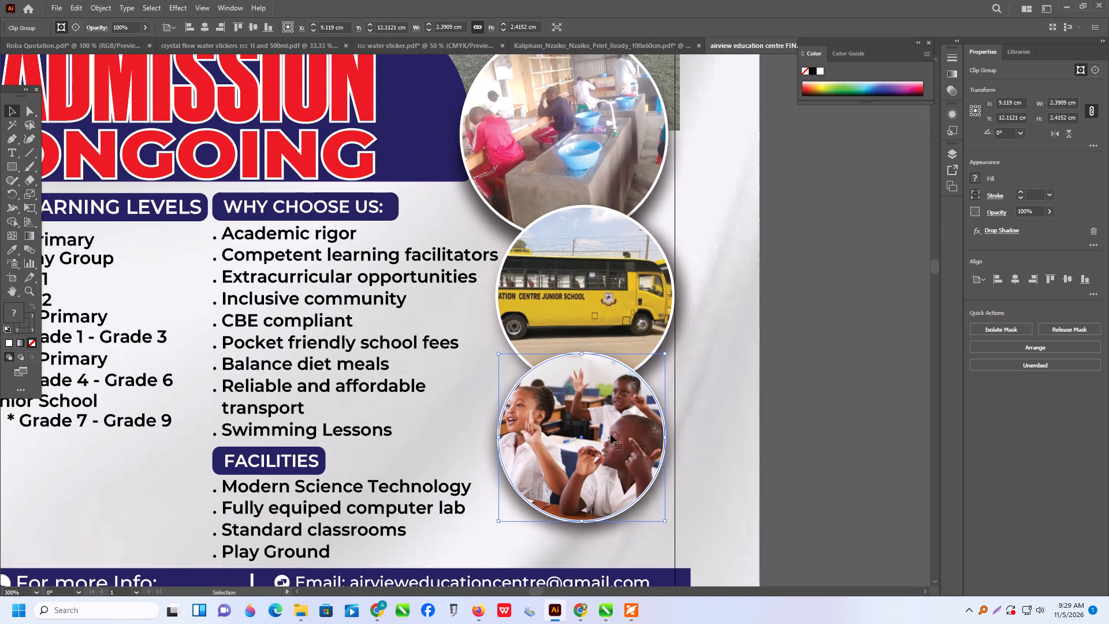
pyautogui.keyDown('alt'); pyautogui.scroll(-4, 611, 434); pyautogui.keyUp('alt')
pyautogui.click(411, 329)
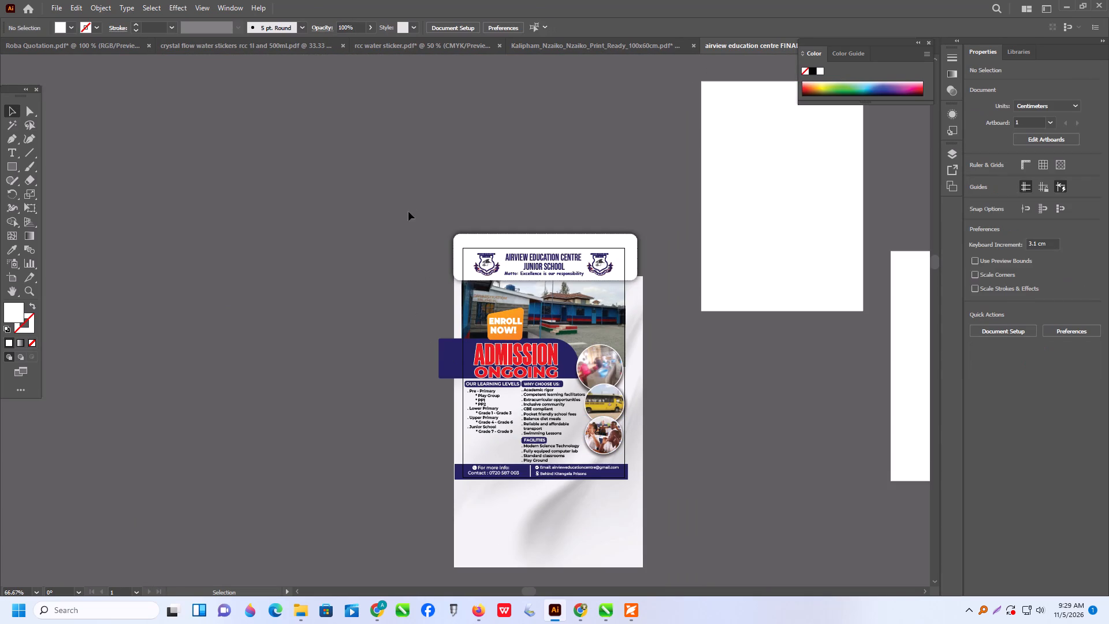
# Group all the poster artwork, including the background image, into one object.
pyautogui.click(458, 296)
pyautogui.click(389, 167)
pyautogui.moveTo(388, 158); pyautogui.dragTo(482, 309)
pyautogui.moveTo(482, 309); pyautogui.dragTo(687, 590)
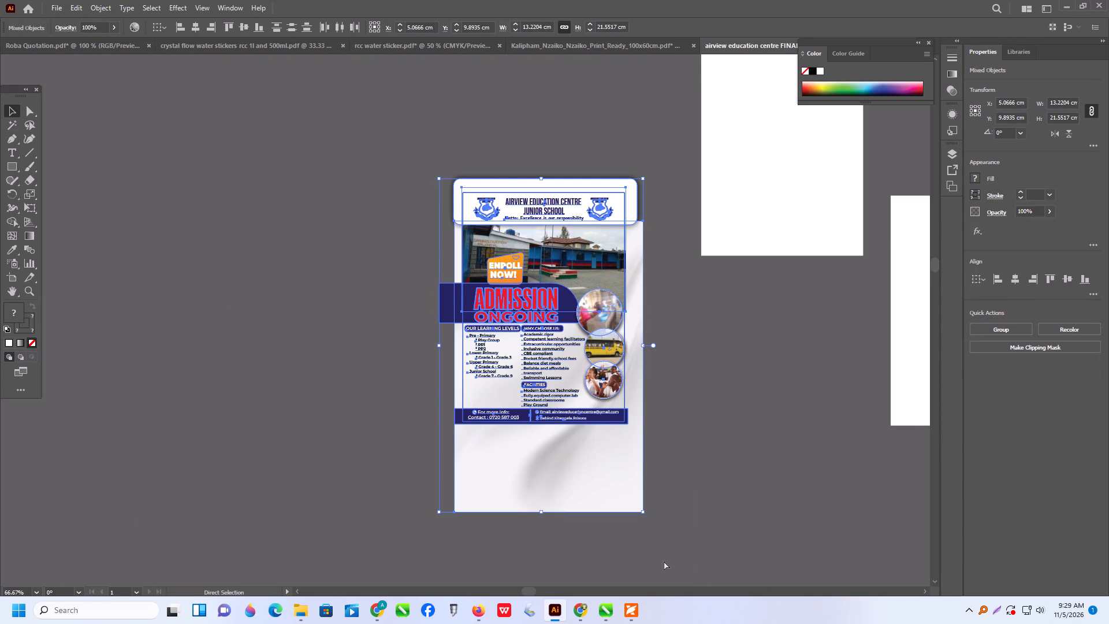
pyautogui.hotkey('ctrl', 'g')
# Centre the newly filled white rectangle horizontally and vertically on the artboard and bring it to the front.
pyautogui.keyDown('alt'); pyautogui.scroll(-2, 710, 356); pyautogui.keyUp('alt')
pyautogui.click(770, 246)
pyautogui.click(1018, 278)
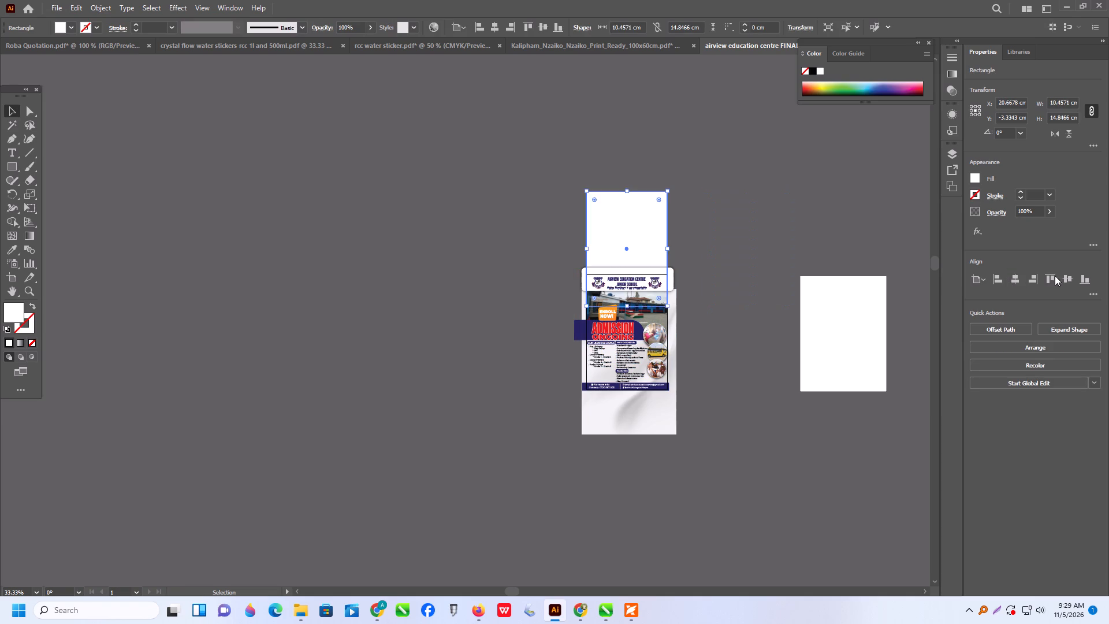
pyautogui.click(1067, 278)
pyautogui.rightClick(743, 313)
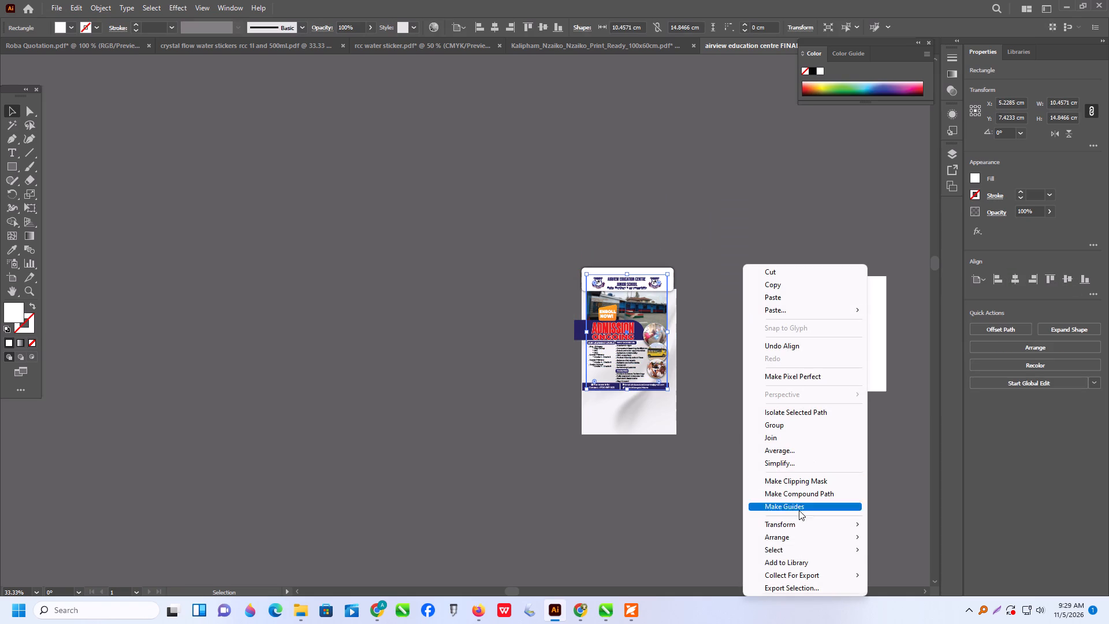
pyautogui.click(786, 537)
pyautogui.click(919, 540)
# Make a clipping mask of the grouped poster artwork using the white rectangle on top.
pyautogui.moveTo(464, 219); pyautogui.dragTo(697, 507)
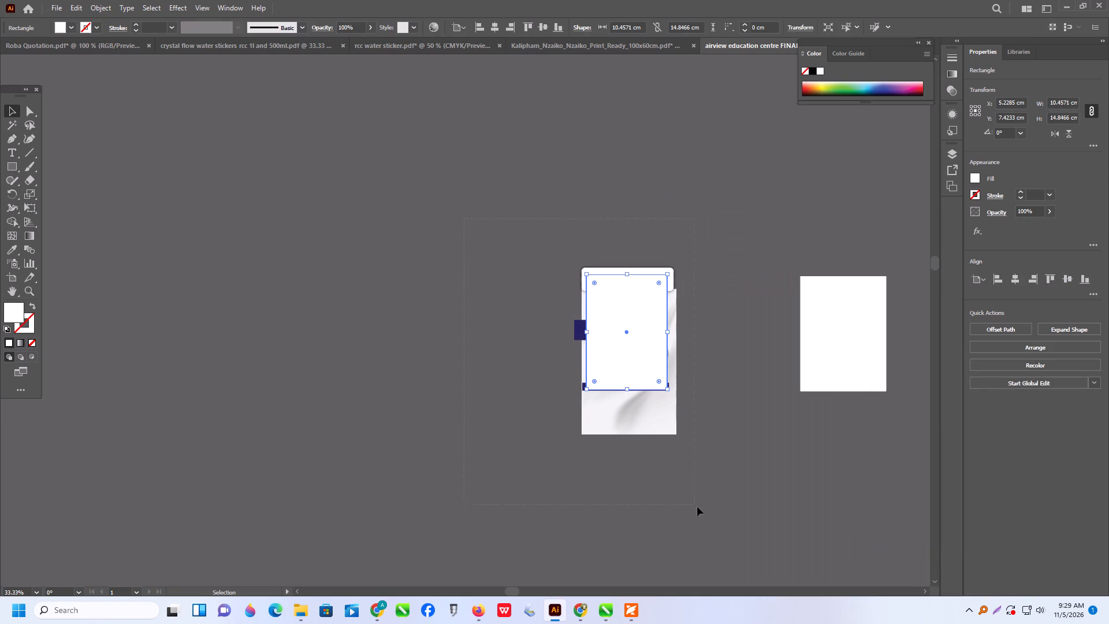
pyautogui.moveTo(697, 507); pyautogui.dragTo(696, 506)
pyautogui.rightClick(611, 341)
pyautogui.click(674, 503)
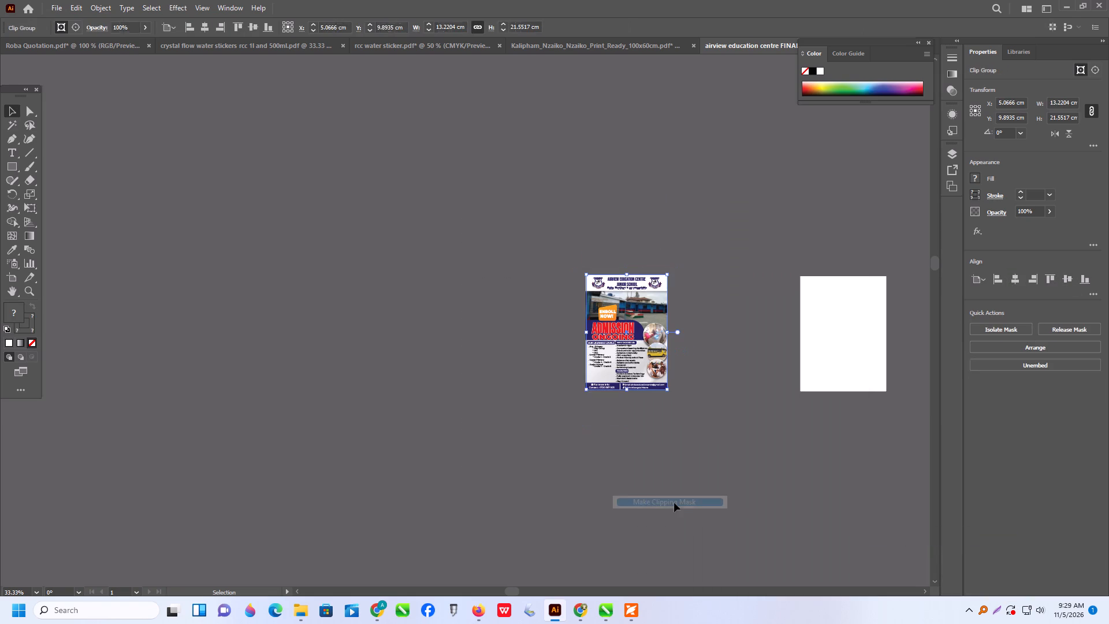
pyautogui.moveTo(694, 449); pyautogui.dragTo(697, 443)
# Delete the spare white rectangle beside the clipped poster.
pyautogui.keyDown('alt'); pyautogui.scroll(2, 675, 313); pyautogui.keyUp('alt')
pyautogui.keyDown('alt'); pyautogui.scroll(1, 604, 352); pyautogui.keyUp('alt')
pyautogui.keyDown('alt'); pyautogui.scroll(-3, 261, 388); pyautogui.keyUp('alt')
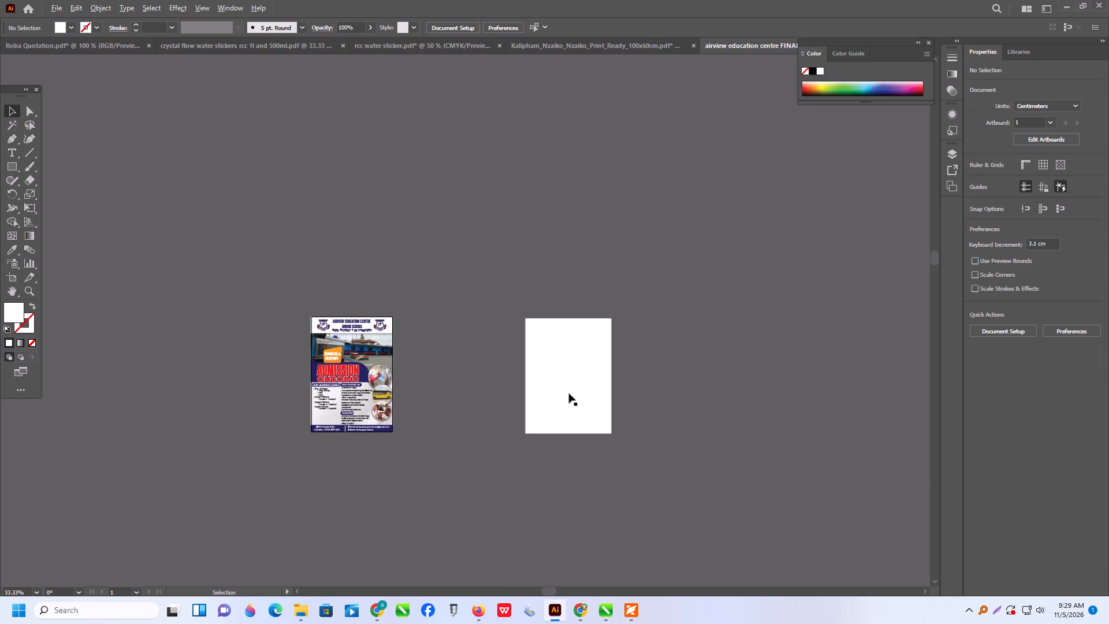
pyautogui.click(573, 398)
pyautogui.press('Delete')
# Examine the clipped poster up close, checking its header, photos and trimmed edges.
pyautogui.keyDown('alt'); pyautogui.scroll(1, 183, 383); pyautogui.keyUp('alt')
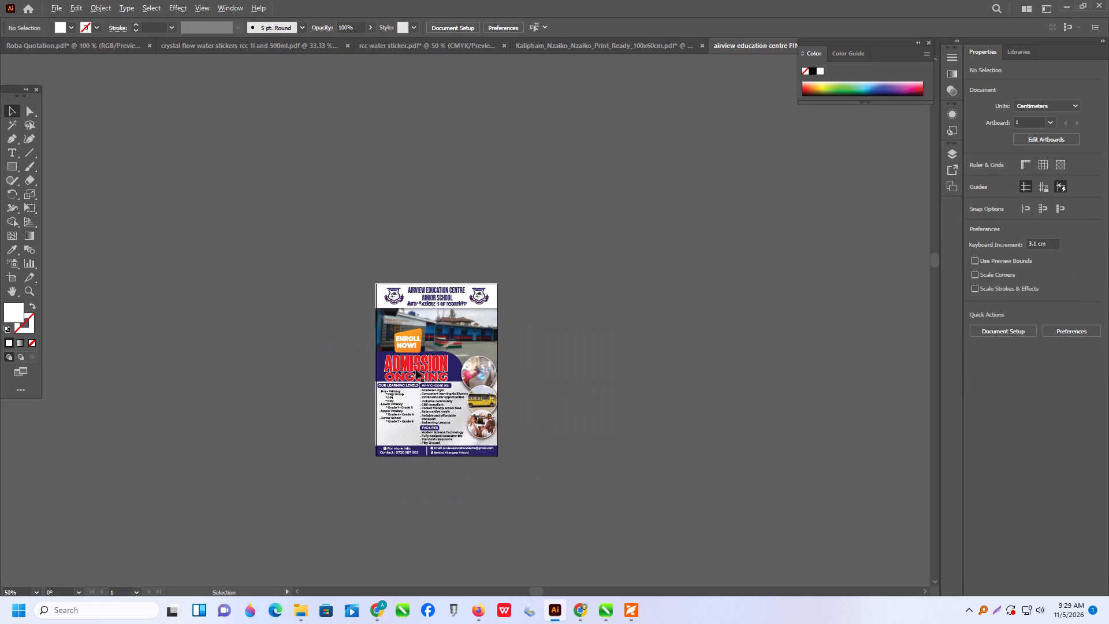
pyautogui.keyDown('alt'); pyautogui.scroll(2, 434, 400); pyautogui.keyUp('alt')
pyautogui.scroll(-3, 304, 381)
pyautogui.keyDown('alt'); pyautogui.scroll(2, 571, 146); pyautogui.keyUp('alt')
pyautogui.scroll(-3, 399, 143)
pyautogui.keyDown('alt'); pyautogui.scroll(1, 246, 188); pyautogui.keyUp('alt')
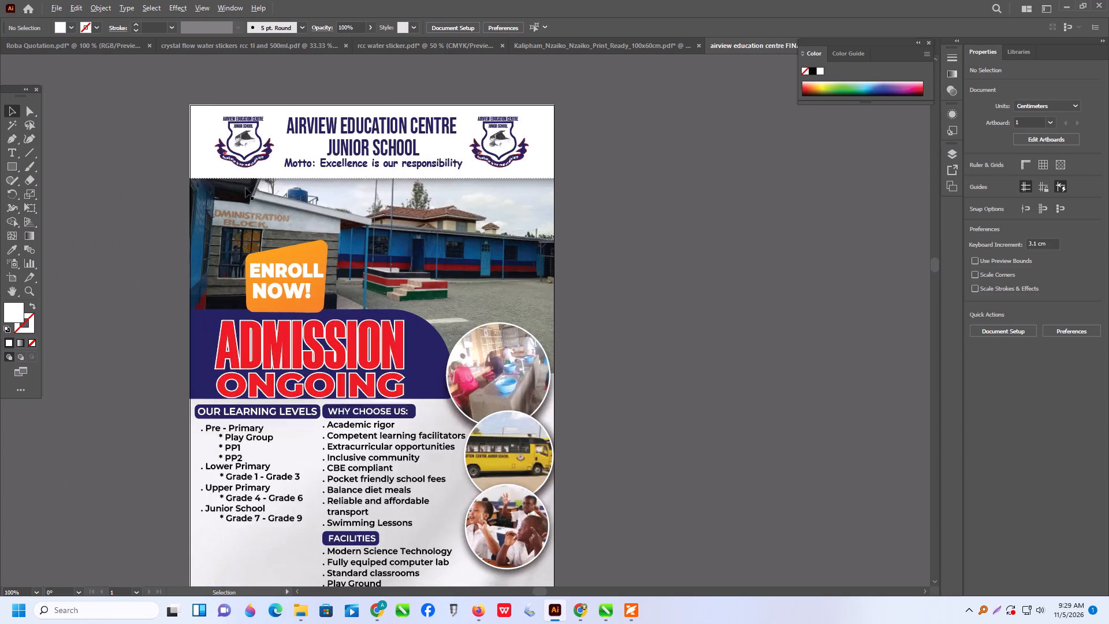
pyautogui.keyDown('alt'); pyautogui.scroll(1, 245, 188); pyautogui.keyUp('alt')
pyautogui.keyDown('alt'); pyautogui.scroll(-3, 231, 220); pyautogui.keyUp('alt')
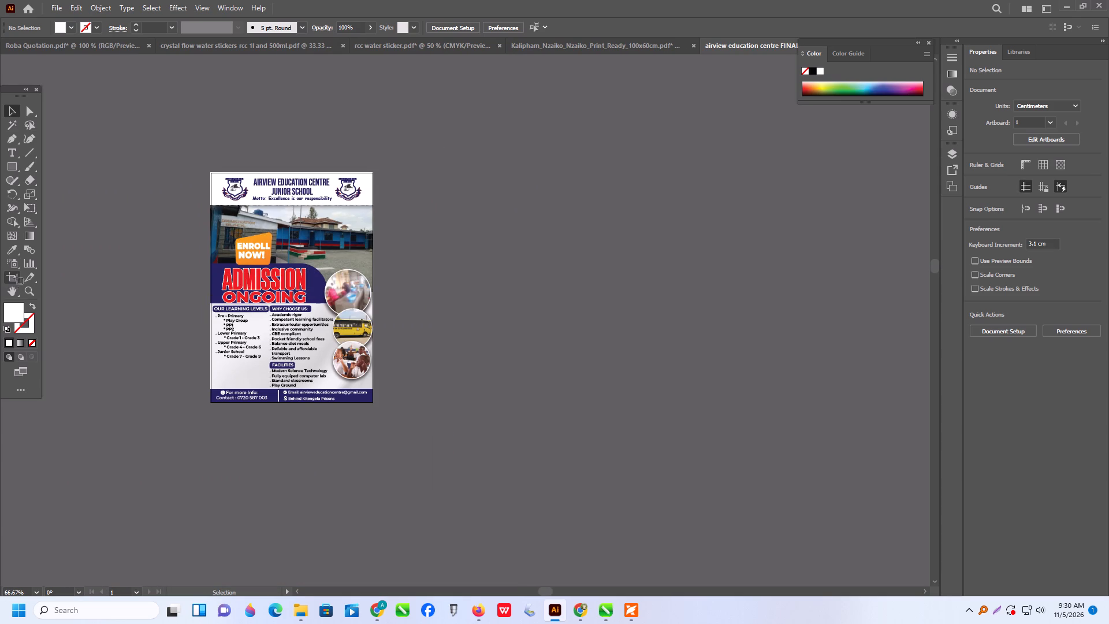
# Duplicate Artboard 1 with its artwork, placing the copy just right of the original at about X -2.75 cm, Y 9.84 cm.
pyautogui.click(17, 278)
pyautogui.keyDown('alt'); pyautogui.moveTo(282, 309); pyautogui.dragTo(429, 311); pyautogui.keyUp('alt')
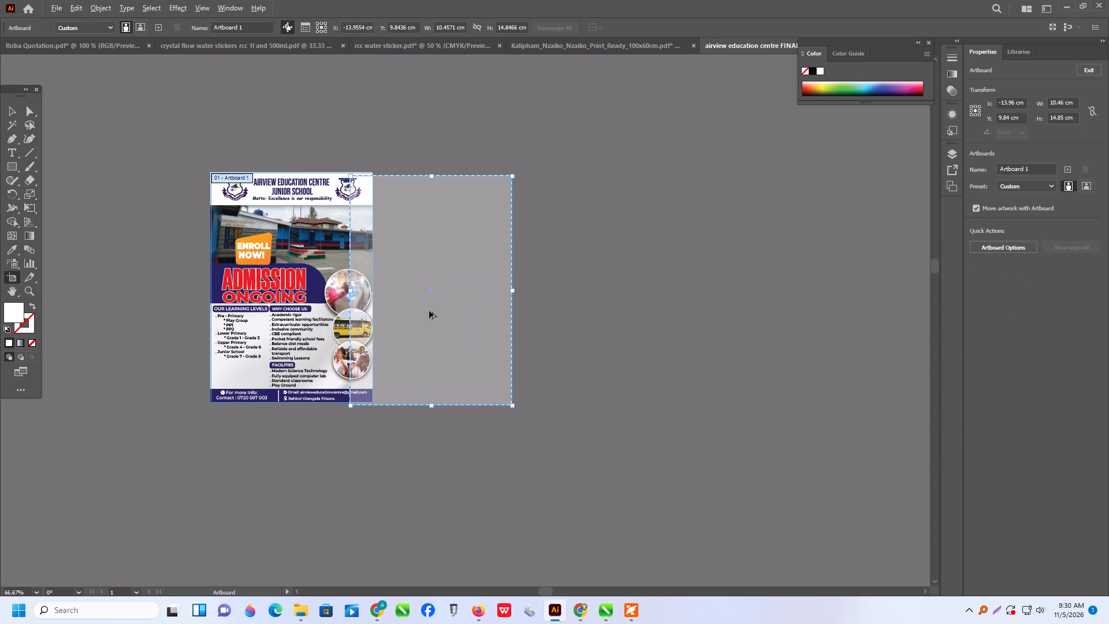
pyautogui.keyDown('alt'); pyautogui.moveTo(429, 311); pyautogui.dragTo(455, 313); pyautogui.keyUp('alt')
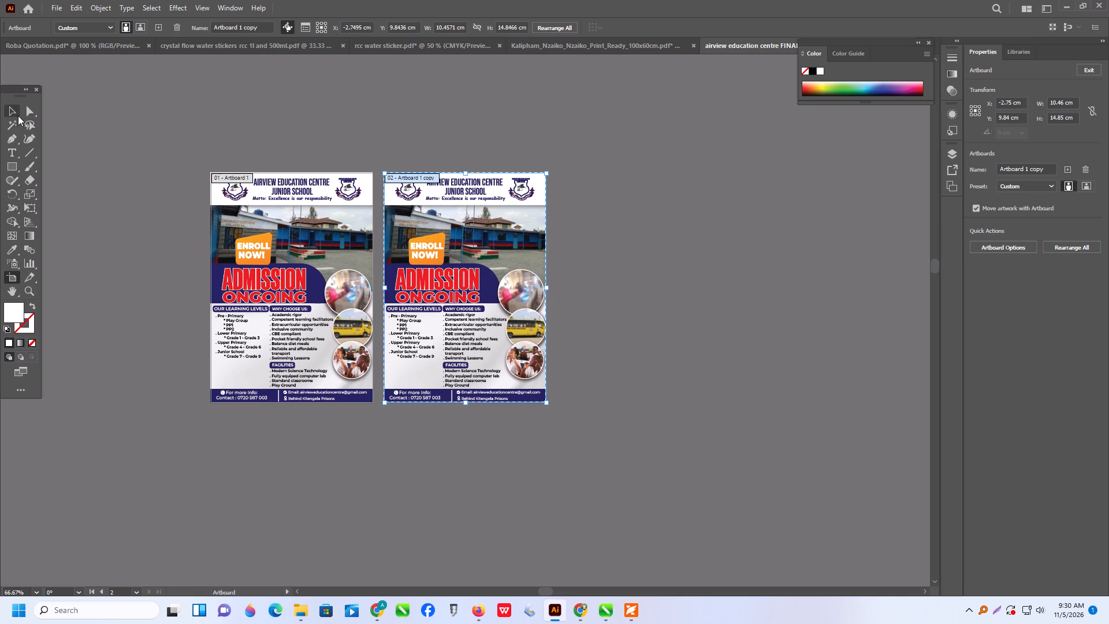
pyautogui.click(21, 118)
pyautogui.click(375, 122)
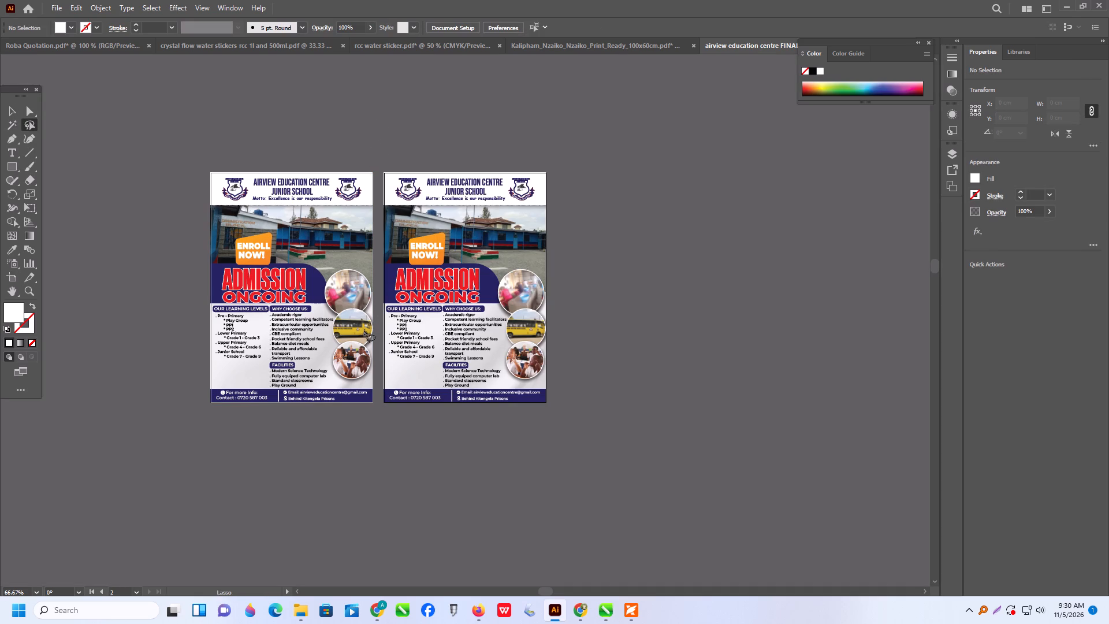
pyautogui.click(450, 253)
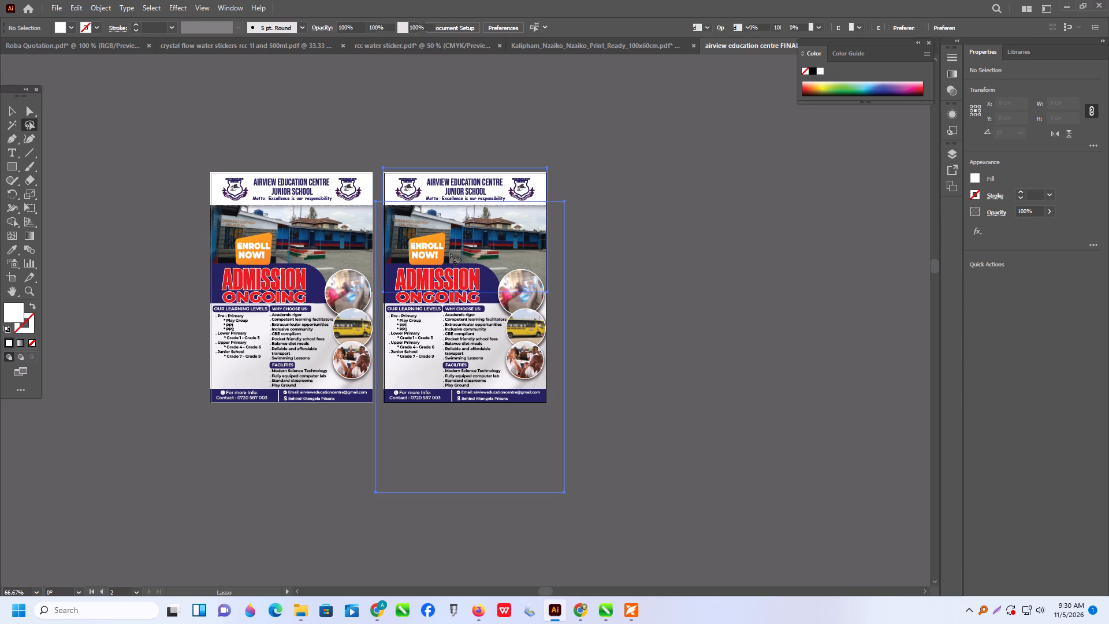
pyautogui.click(13, 108)
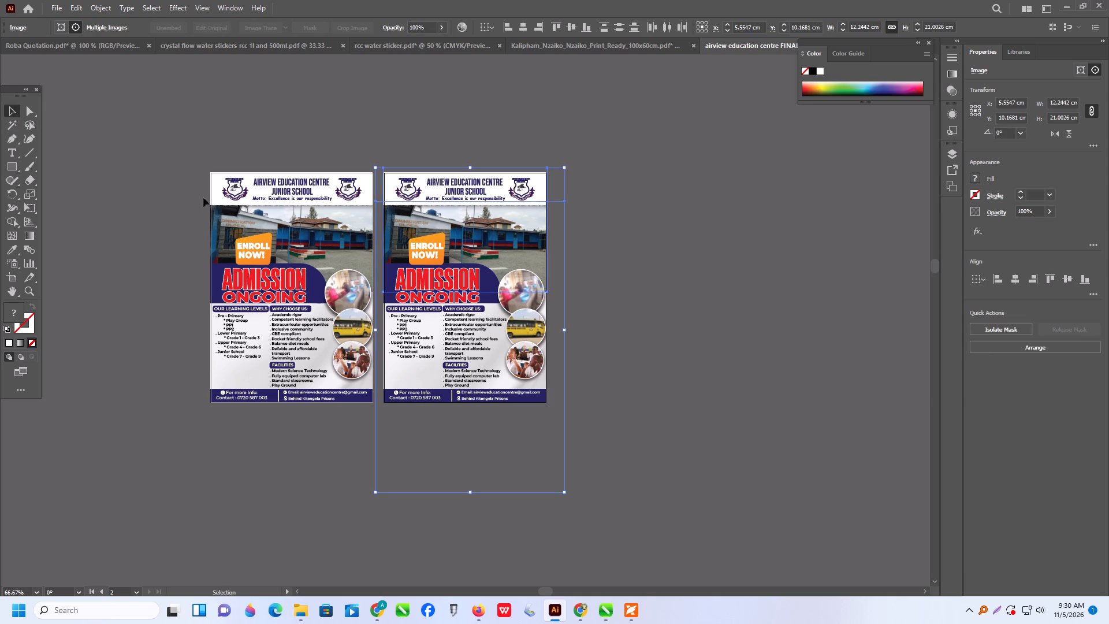
pyautogui.click(666, 283)
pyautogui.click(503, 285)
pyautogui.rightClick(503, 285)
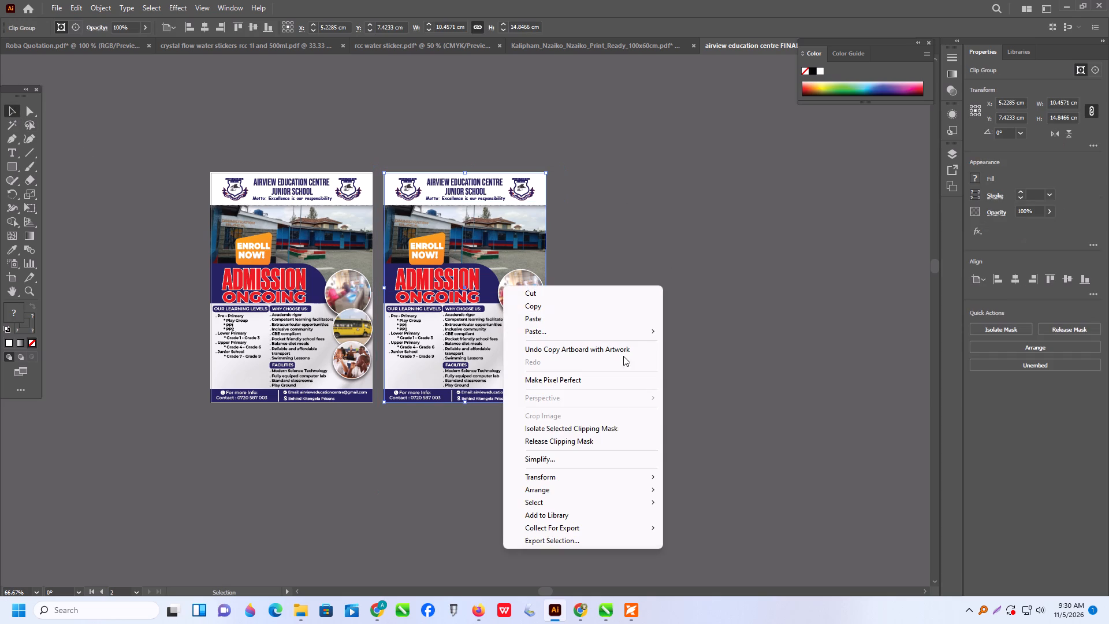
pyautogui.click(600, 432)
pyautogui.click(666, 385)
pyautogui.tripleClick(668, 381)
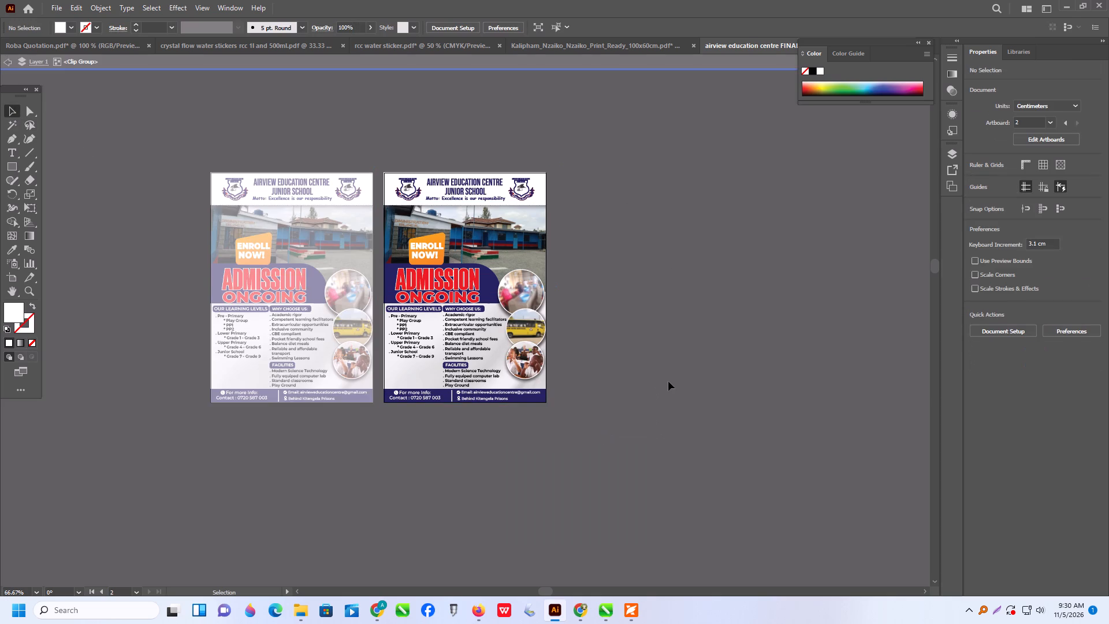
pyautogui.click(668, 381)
# Release the clipping mask on the poster copy on the second artboard.
pyautogui.click(449, 310)
pyautogui.rightClick(449, 310)
pyautogui.click(514, 465)
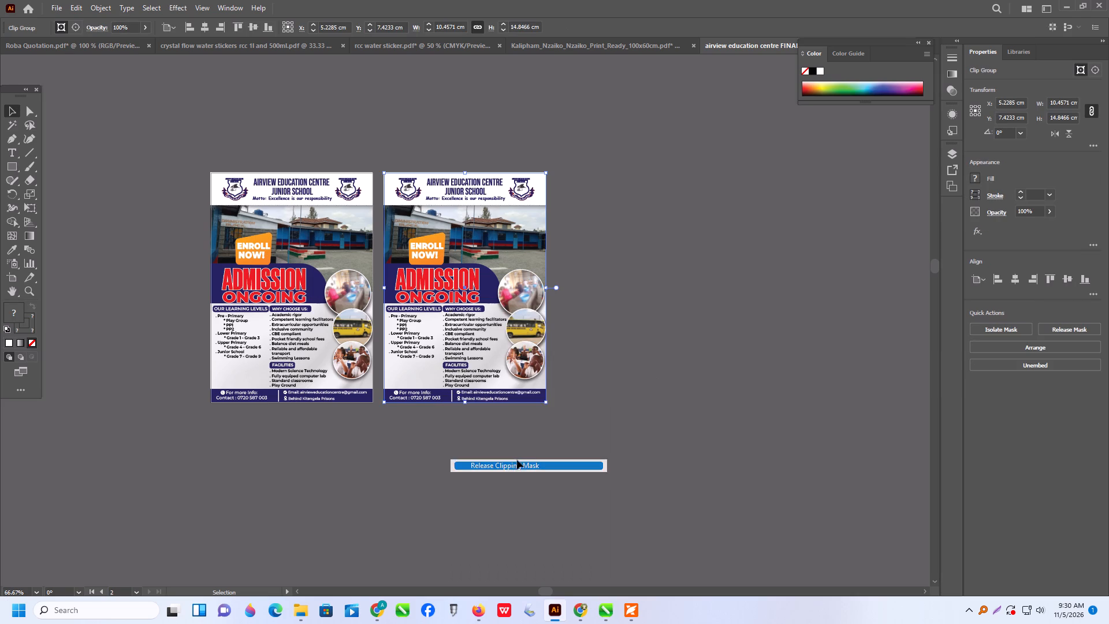
pyautogui.click(604, 420)
pyautogui.click(646, 413)
# Ungroup the released poster artwork on the second artboard.
pyautogui.click(482, 313)
pyautogui.rightClick(482, 313)
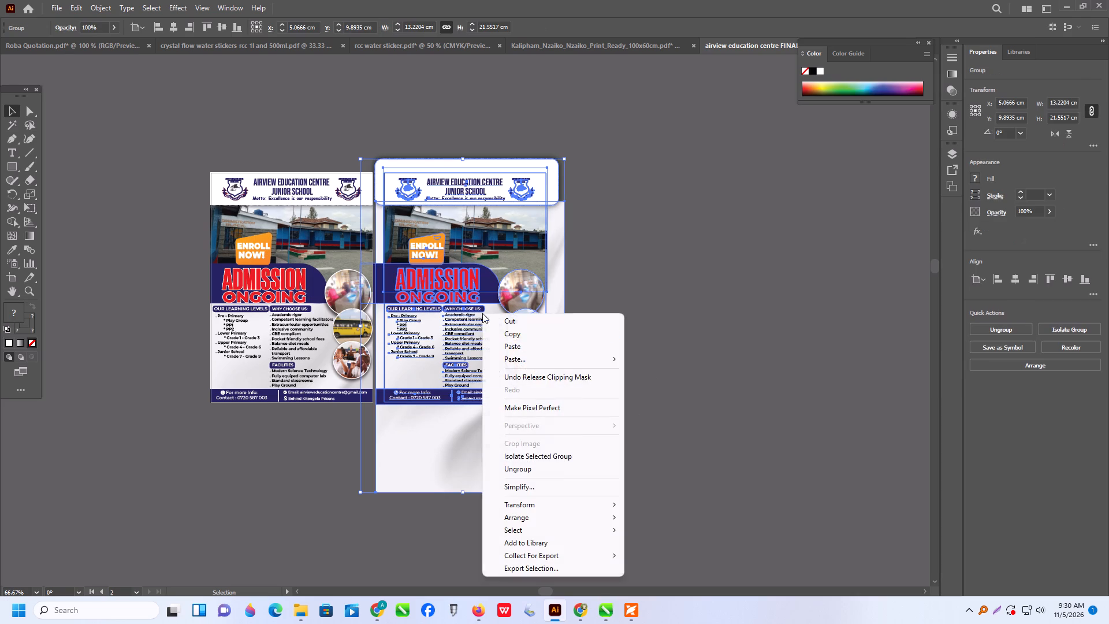
pyautogui.click(534, 469)
pyautogui.click(660, 412)
# Delete the ADMISSION ONGOING headline, its navy banner, the building photo, the ENROLL NOW! badge and the WHY CHOOSE US heading from the copy.
pyautogui.click(416, 289)
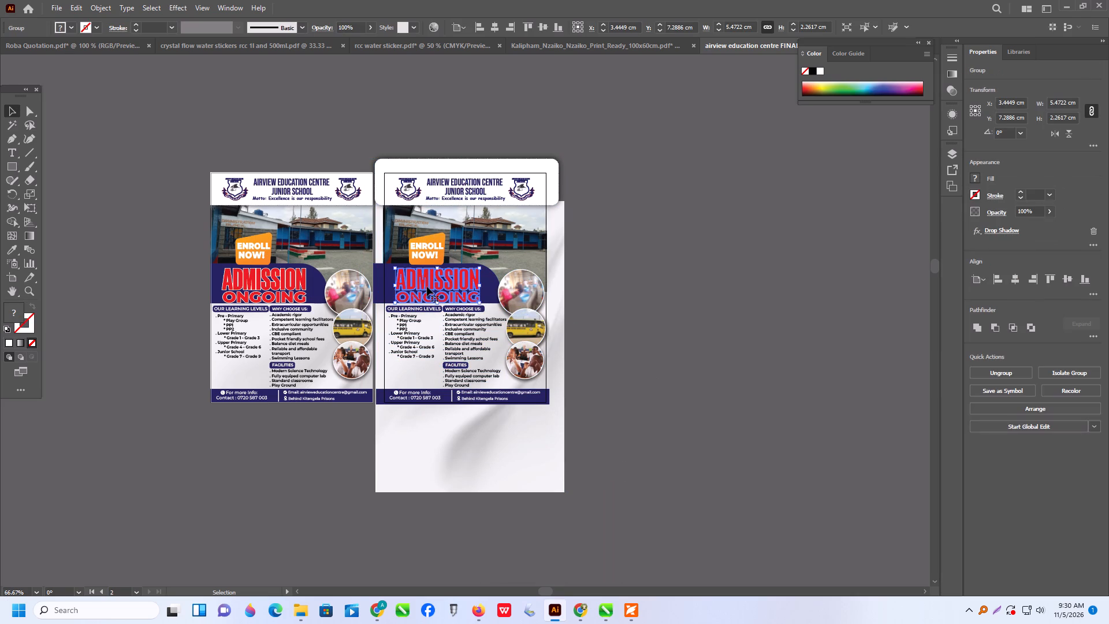
pyautogui.press('Delete')
pyautogui.click(448, 296)
pyautogui.press('Delete')
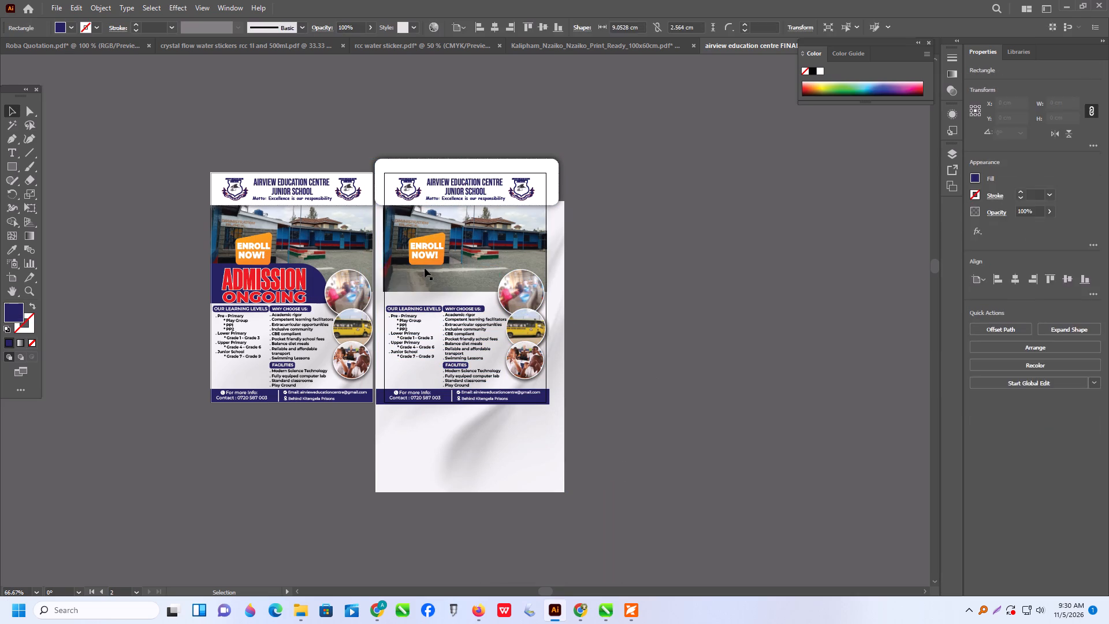
pyautogui.click(425, 268)
pyautogui.press('Delete')
pyautogui.click(431, 255)
pyautogui.press('Delete')
pyautogui.click(450, 310)
pyautogui.press('Delete')
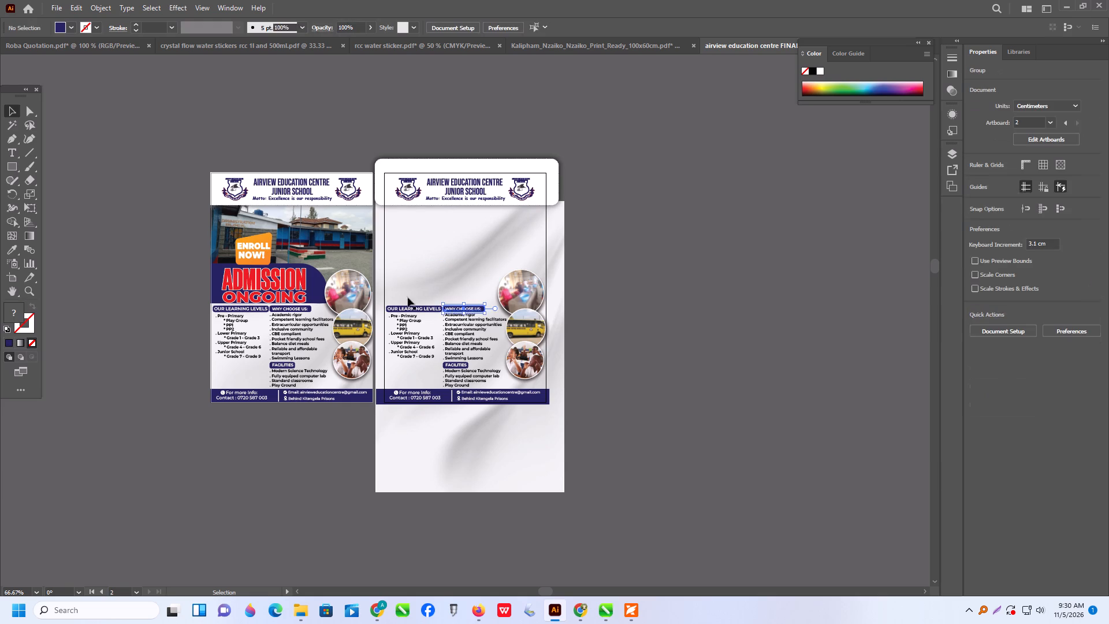
# Move the copy's background image right, clear of the second artboard, to about X 21.36 cm, Y 14.50 cm.
pyautogui.moveTo(395, 278); pyautogui.dragTo(639, 328)
# Delete the remaining text lists, headings, round photos and navy contact footer from the second artboard, keeping the school header.
pyautogui.moveTo(396, 265); pyautogui.dragTo(492, 369)
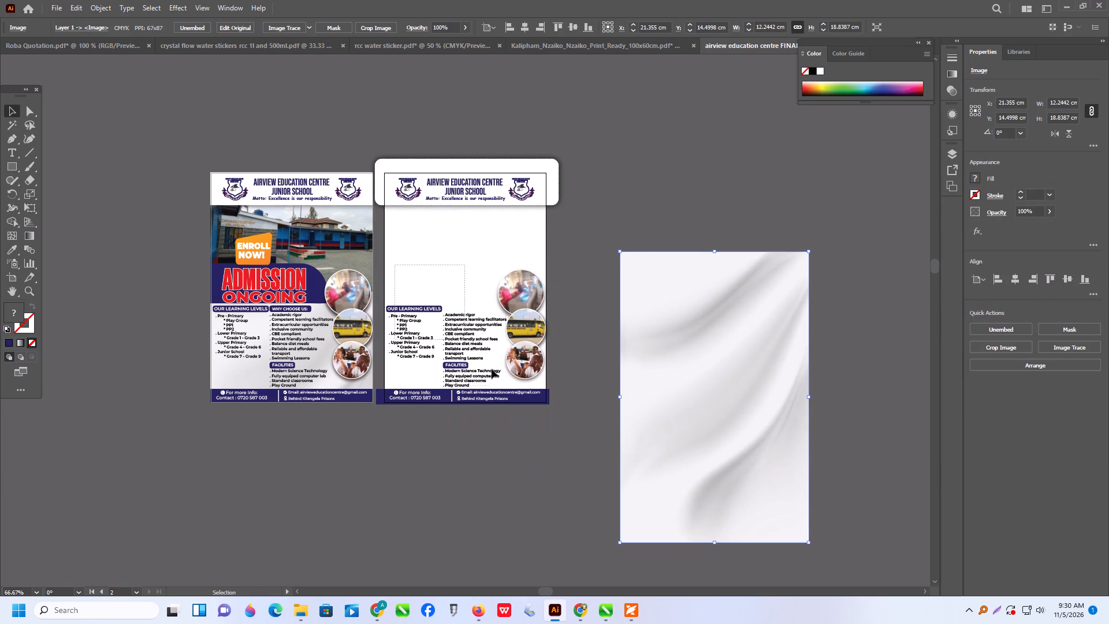
pyautogui.moveTo(492, 369); pyautogui.dragTo(539, 428)
pyautogui.press('Delete')
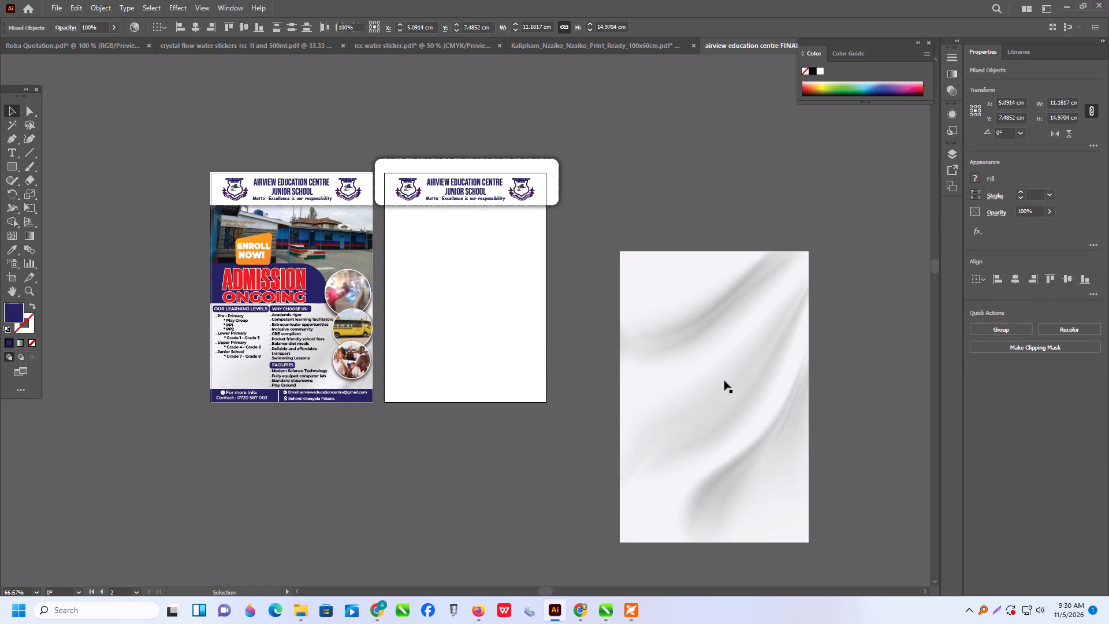